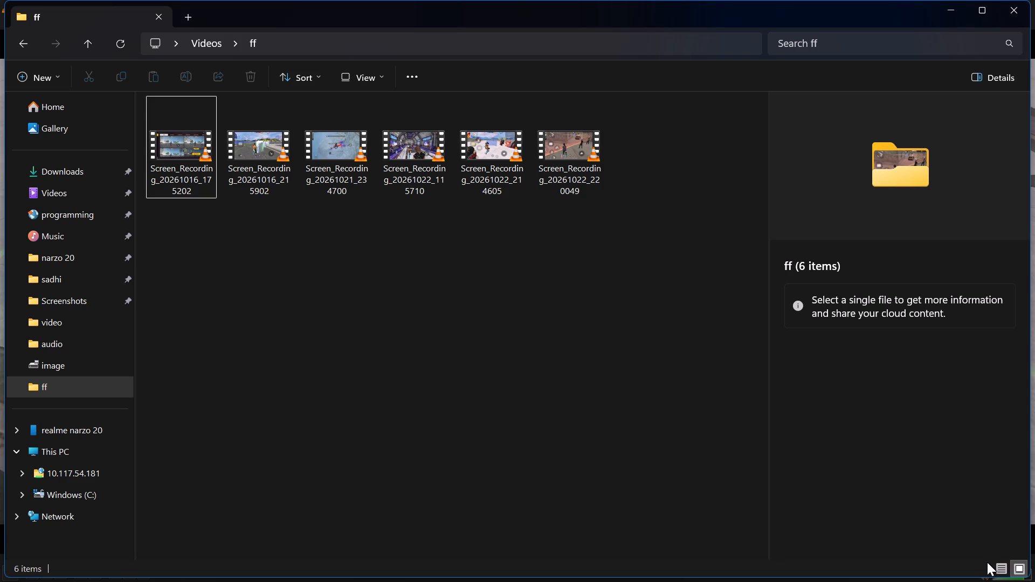
# Open the recording Screen_Recording_20261016_215902 for viewing in the media player.
pyautogui.click(265, 149)
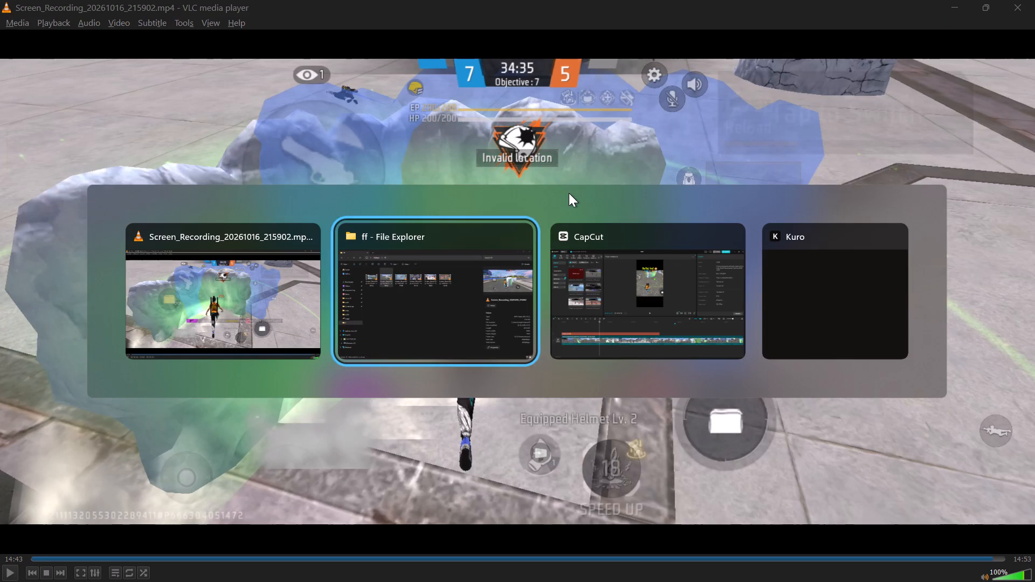
# Switch to CapCut and skim the first 40 seconds of the gameplay clip to find where the first round ends.
pyautogui.scroll(-2, 438, 457)
pyautogui.keyDown('ctrl'); pyautogui.scroll(-10, 438, 457); pyautogui.keyUp('ctrl')
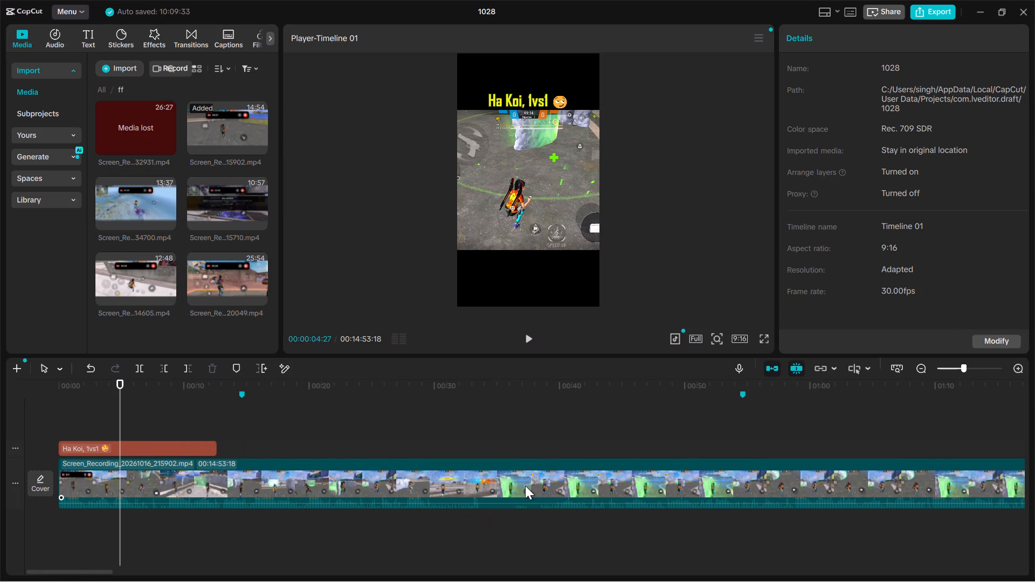
pyautogui.click(525, 486)
pyautogui.click(72, 518)
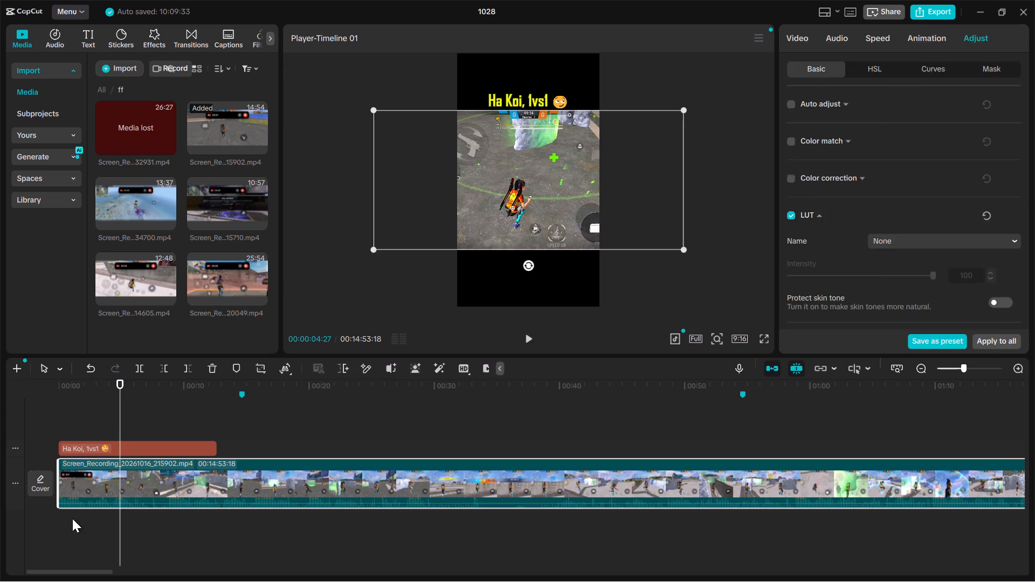
pyautogui.click(277, 516)
pyautogui.click(394, 519)
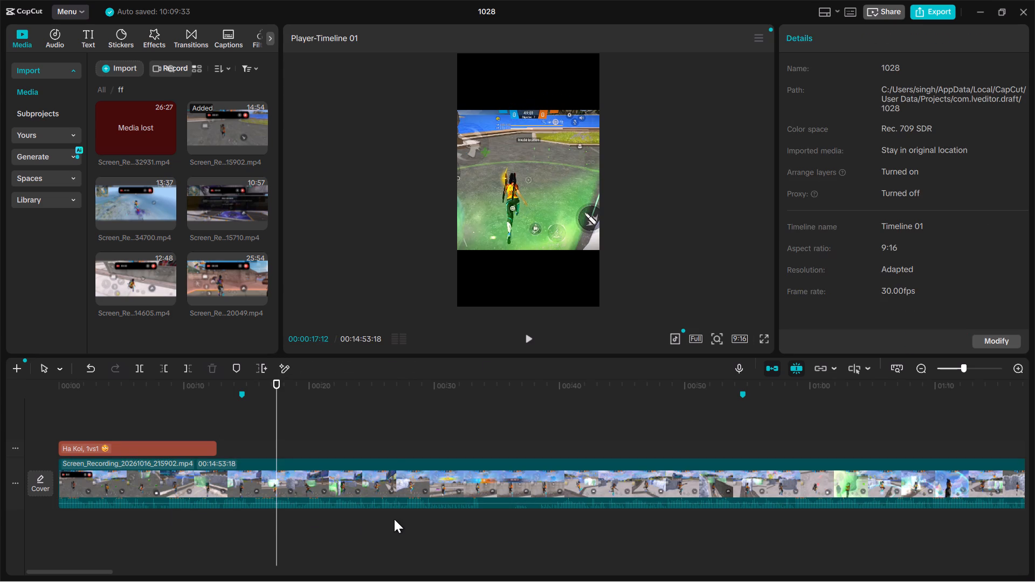
pyautogui.click(531, 526)
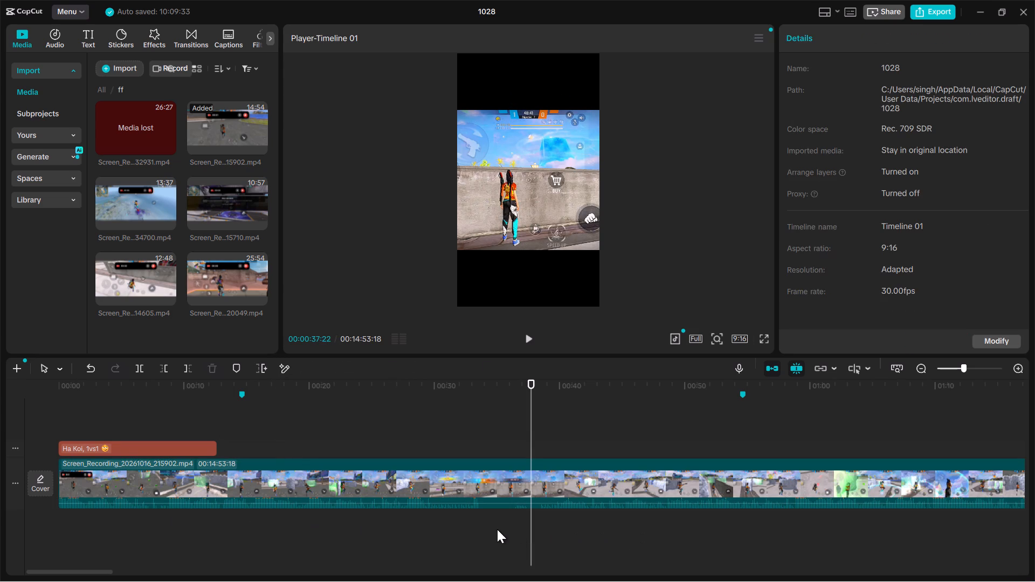
pyautogui.click(497, 529)
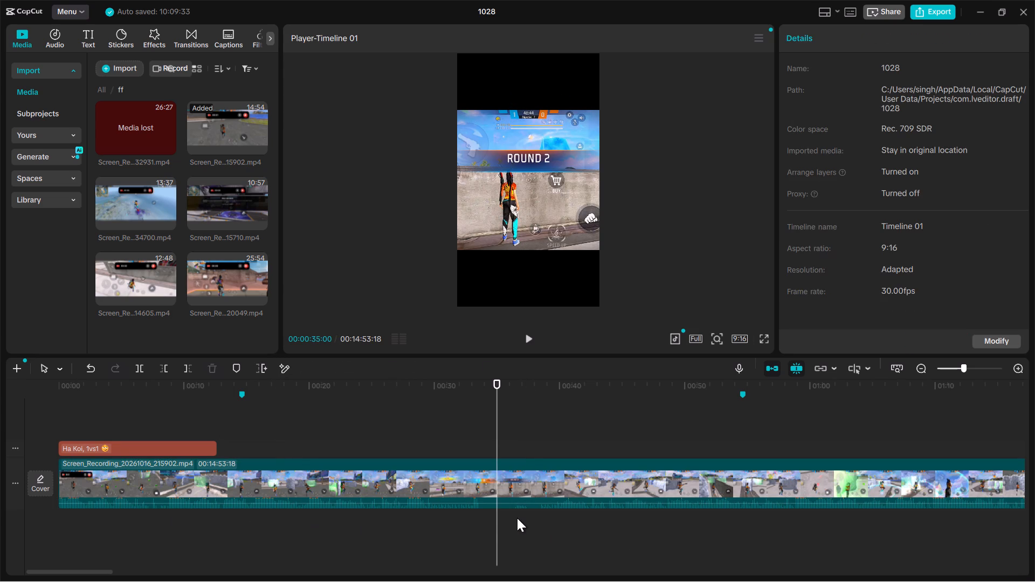
# Review the end of the first round and add a marker on the video clip at 00:00:27:14.
pyautogui.click(397, 516)
pyautogui.press('space')
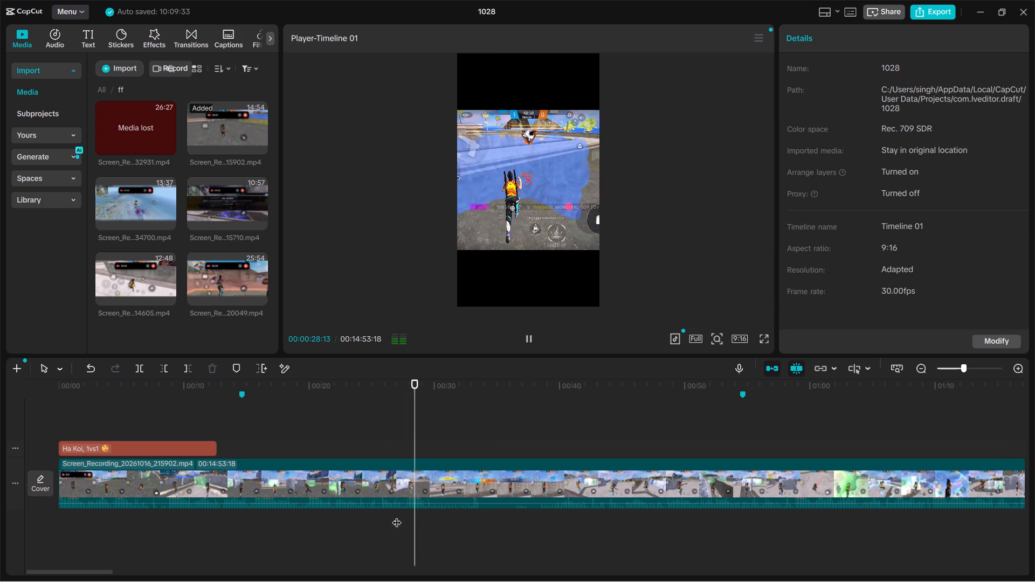
pyautogui.press('space')
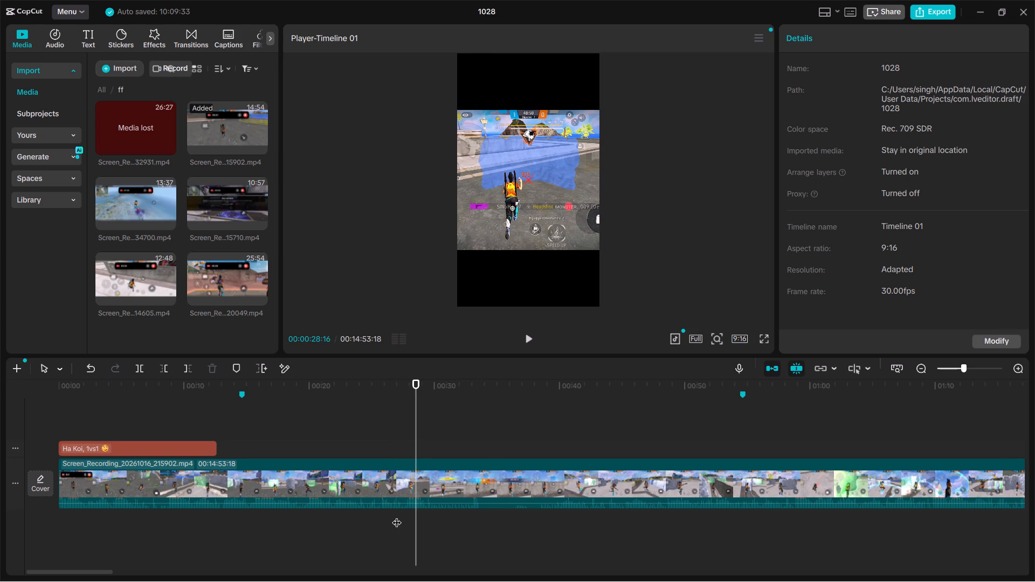
pyautogui.press('space')
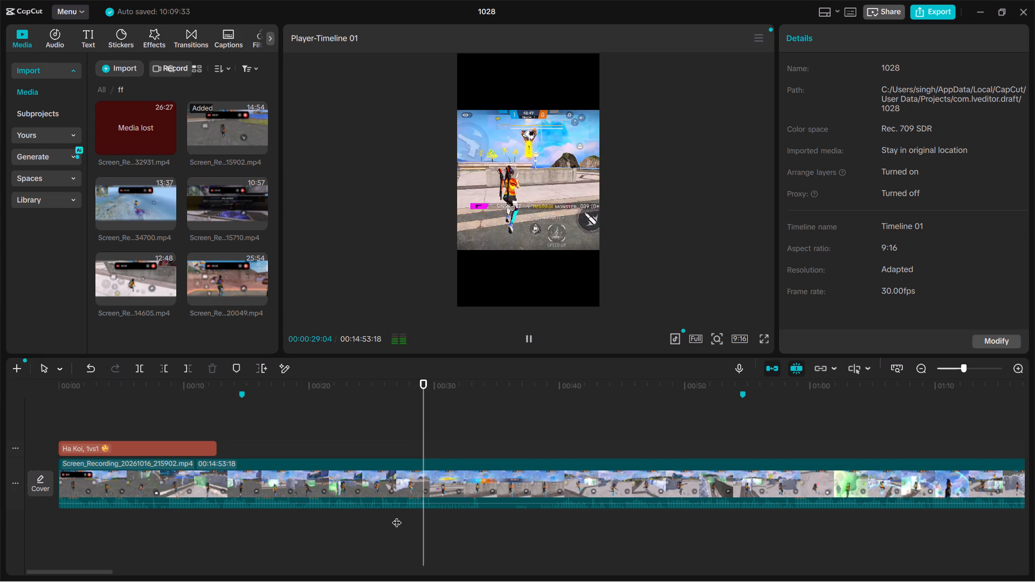
pyautogui.press('space')
pyautogui.keyDown('ctrl'); pyautogui.scroll(3, 461, 429); pyautogui.keyUp('ctrl')
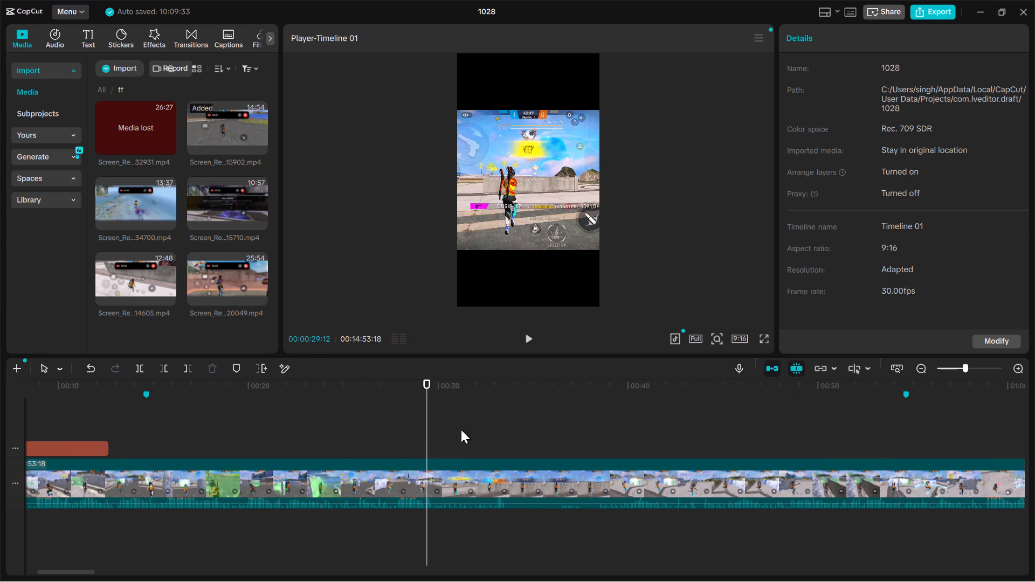
pyautogui.click(394, 427)
pyautogui.press('space')
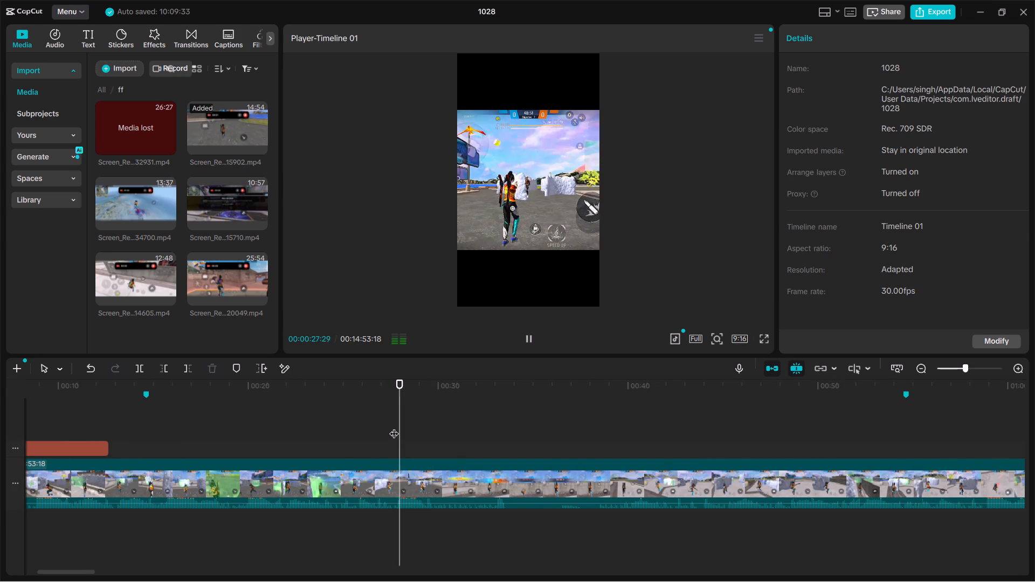
pyautogui.press('space')
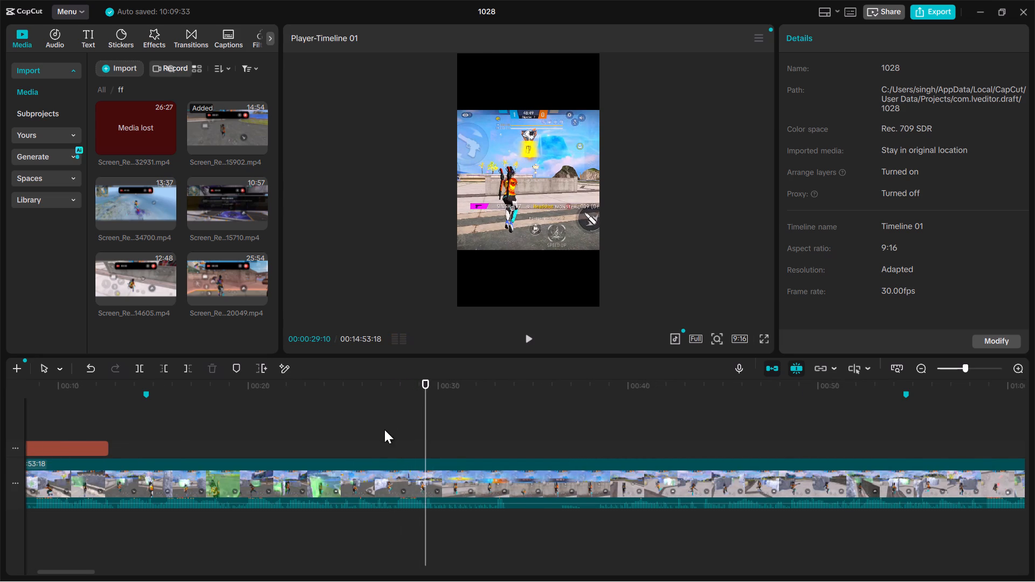
pyautogui.click(384, 429)
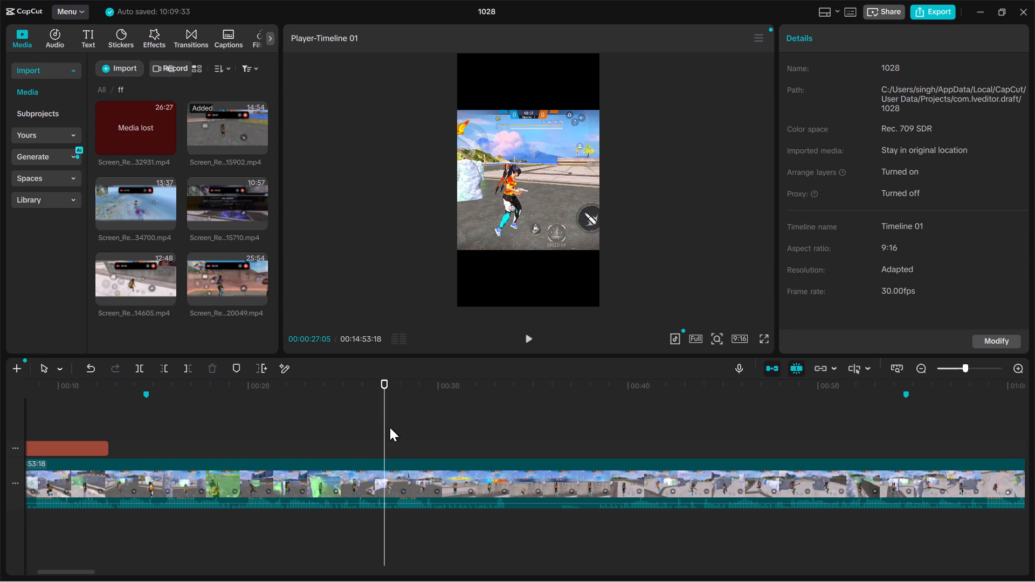
pyautogui.click(390, 427)
pyautogui.click(436, 464)
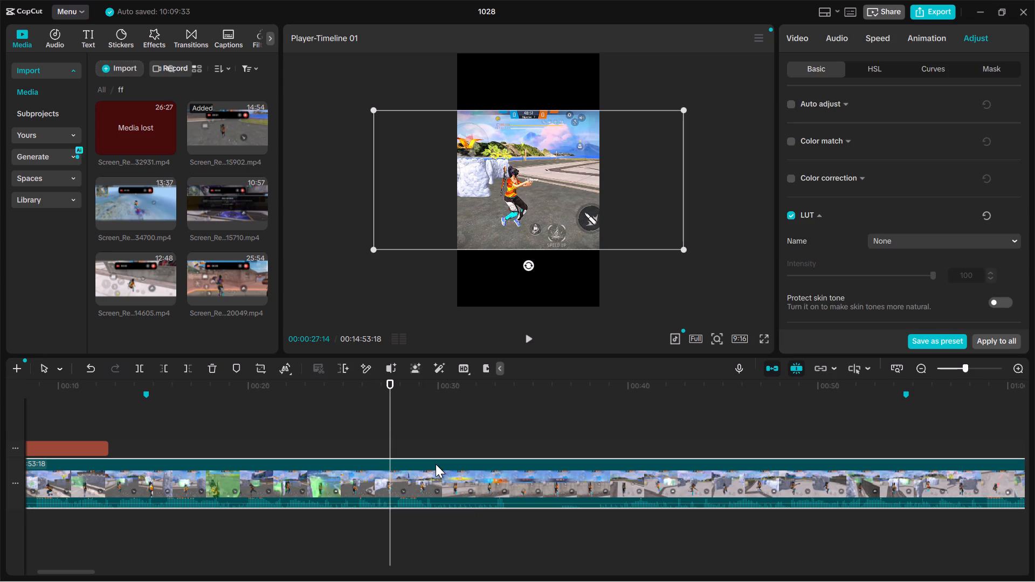
pyautogui.press('m')
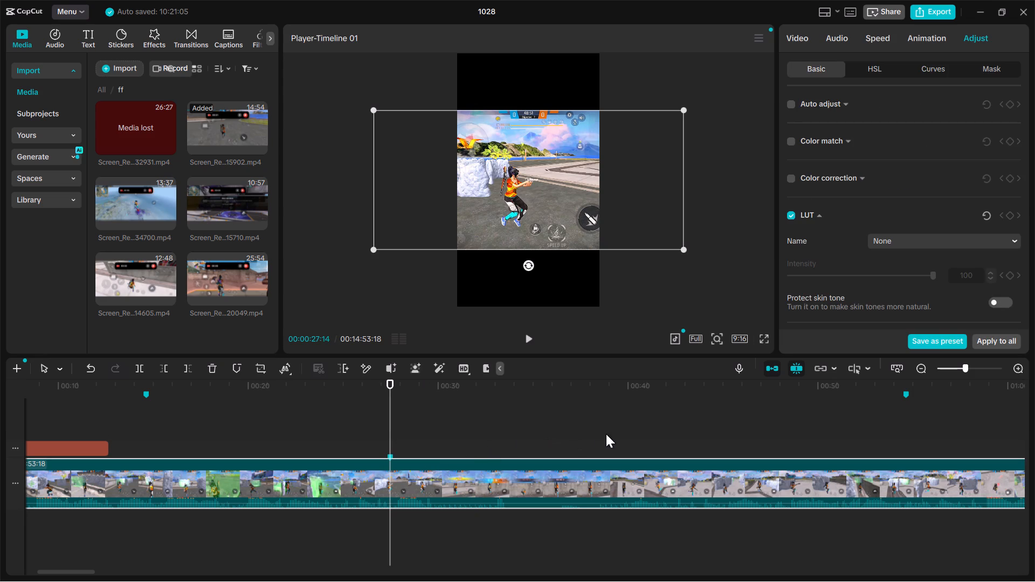
# Find the next highlight further along the gameplay and add a marker on the video clip itself at 00:01:33:18.
pyautogui.click(780, 439)
pyautogui.hscroll(-2, 780, 439)
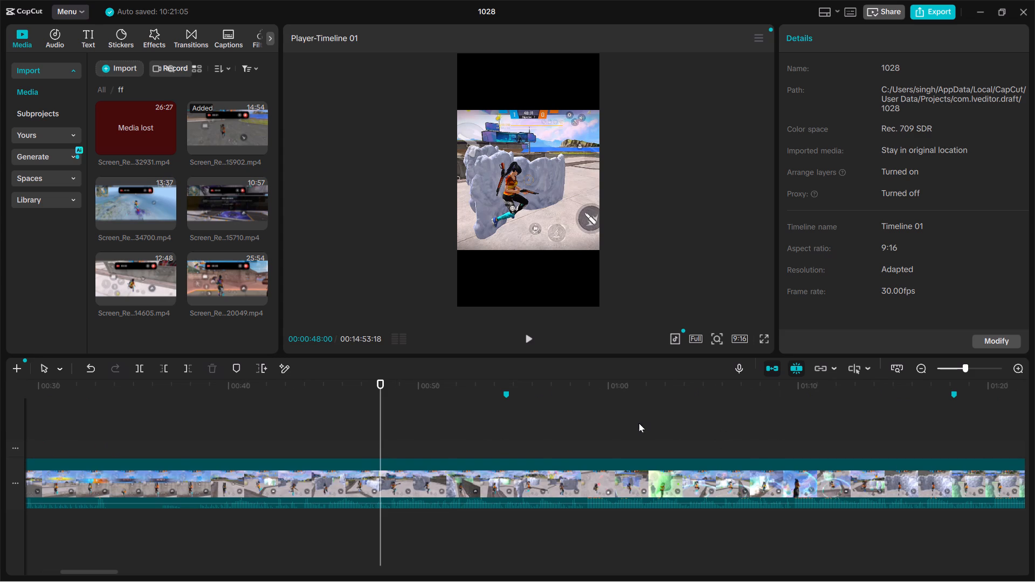
pyautogui.click(639, 423)
pyautogui.click(807, 415)
pyautogui.hscroll(-2, 807, 415)
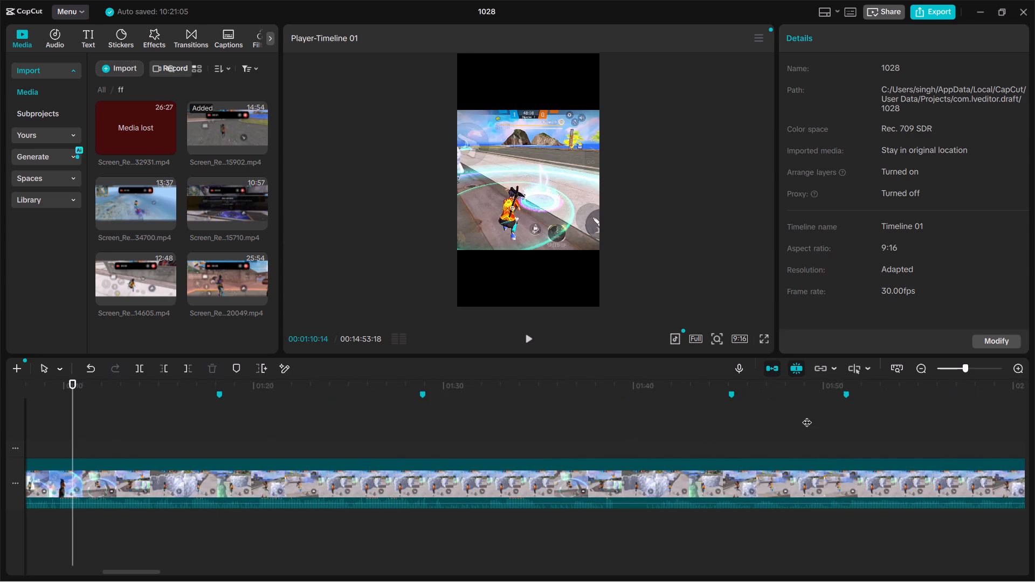
pyautogui.hscroll(-1, 807, 415)
pyautogui.keyDown('ctrl'); pyautogui.scroll(-3, 807, 415); pyautogui.keyUp('ctrl')
pyautogui.click(701, 427)
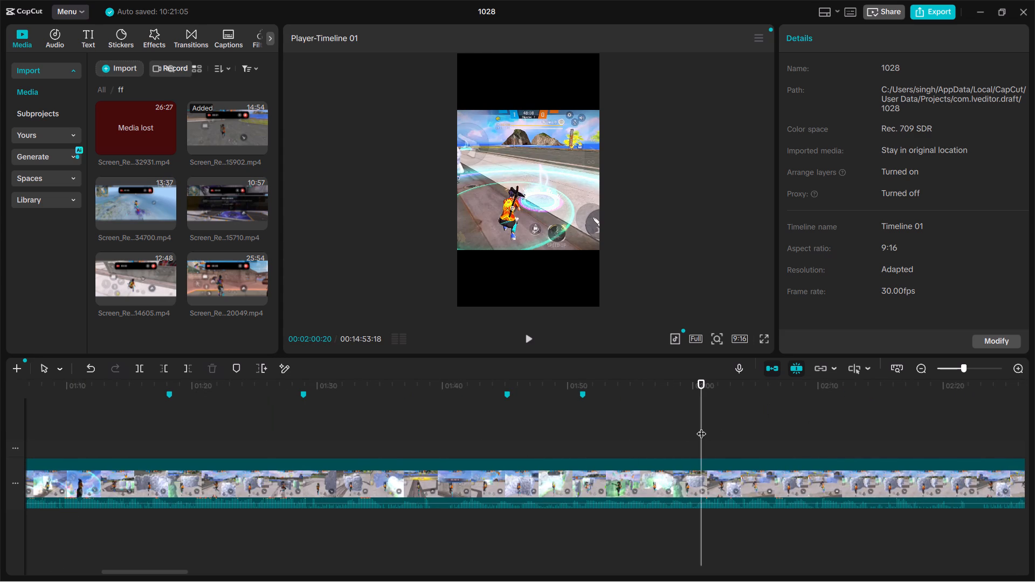
pyautogui.click(255, 410)
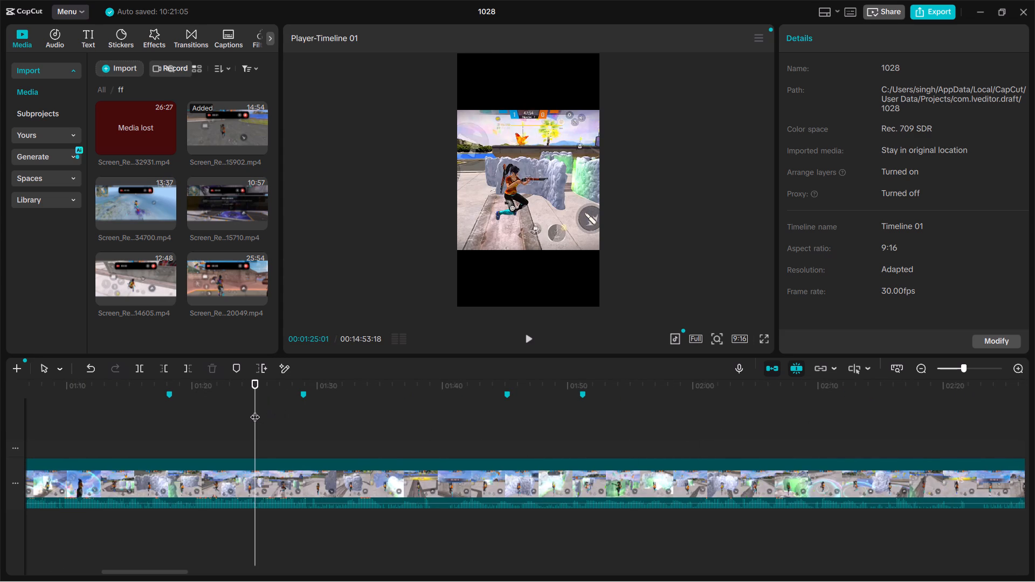
pyautogui.press('space')
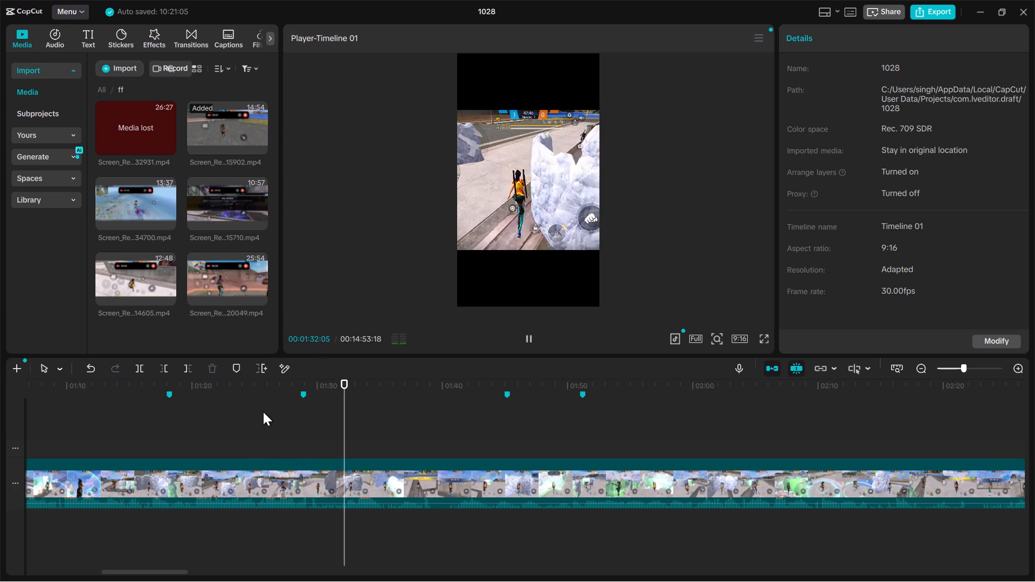
pyautogui.press('space')
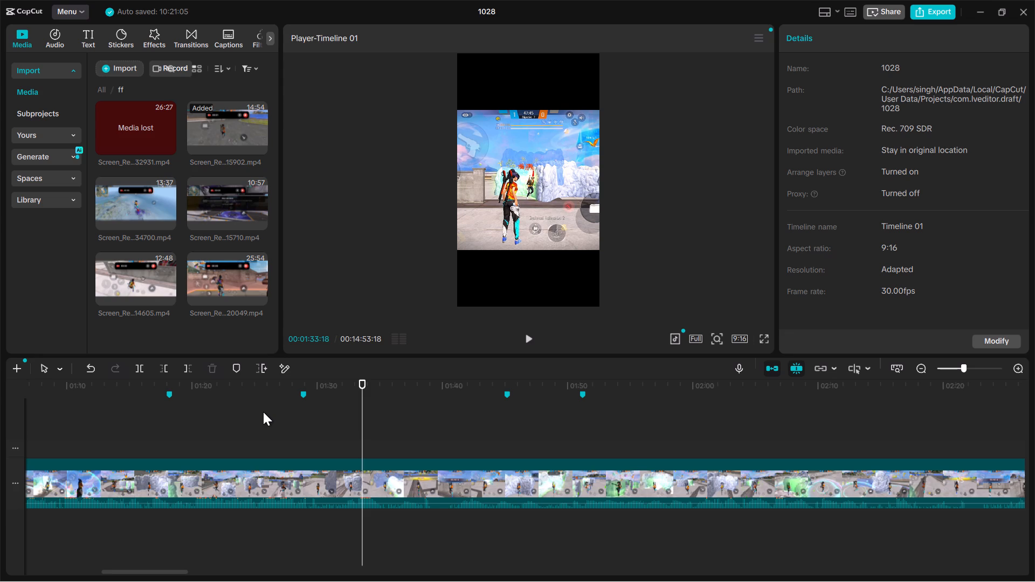
pyautogui.write('mm')
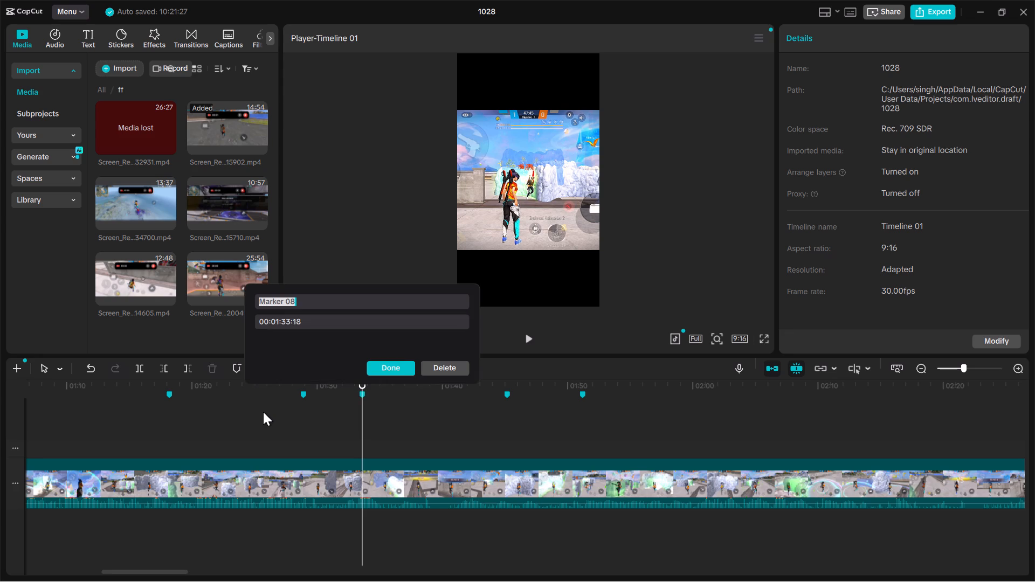
pyautogui.click(433, 362)
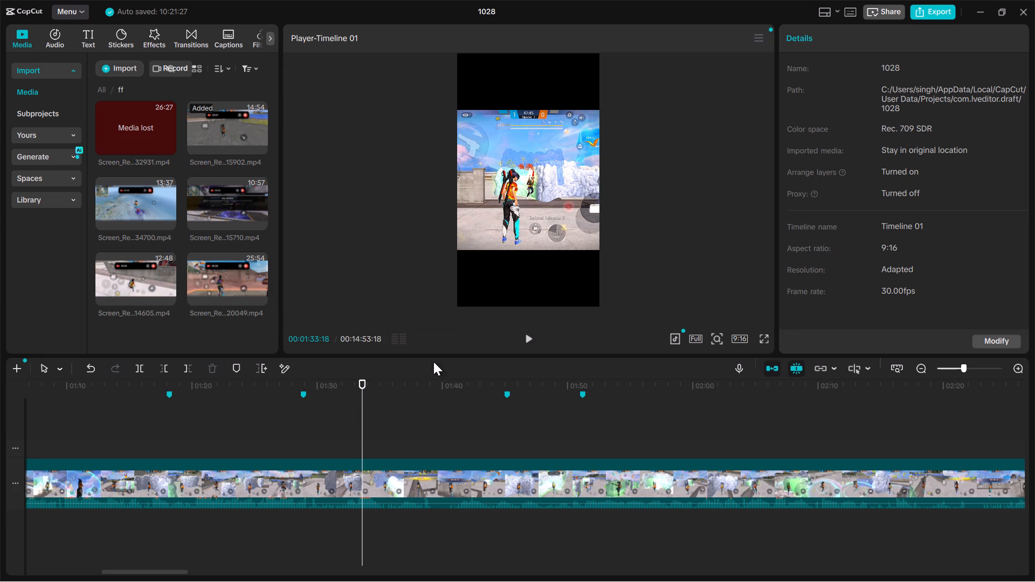
pyautogui.click(367, 490)
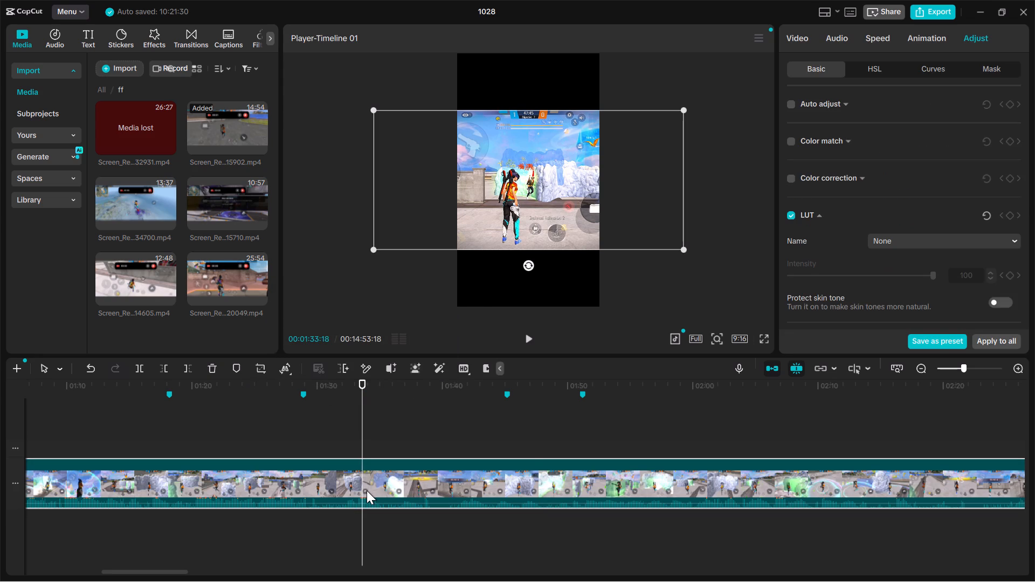
pyautogui.press('m')
# Find the moment just before the next victory banner and add a marker on the video clip at 00:02:16:22.
pyautogui.click(659, 436)
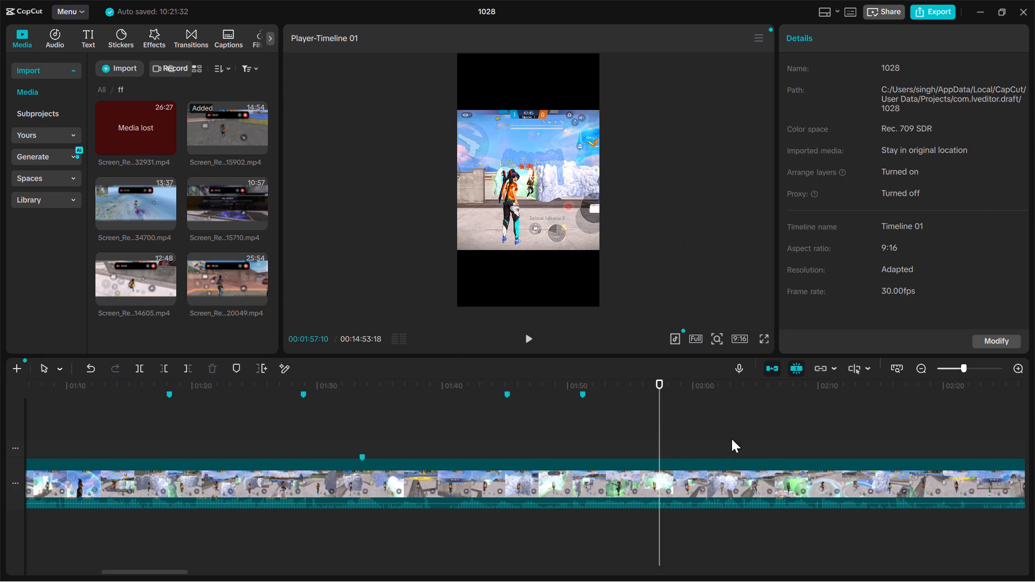
pyautogui.click(851, 427)
pyautogui.hscroll(-3, 851, 427)
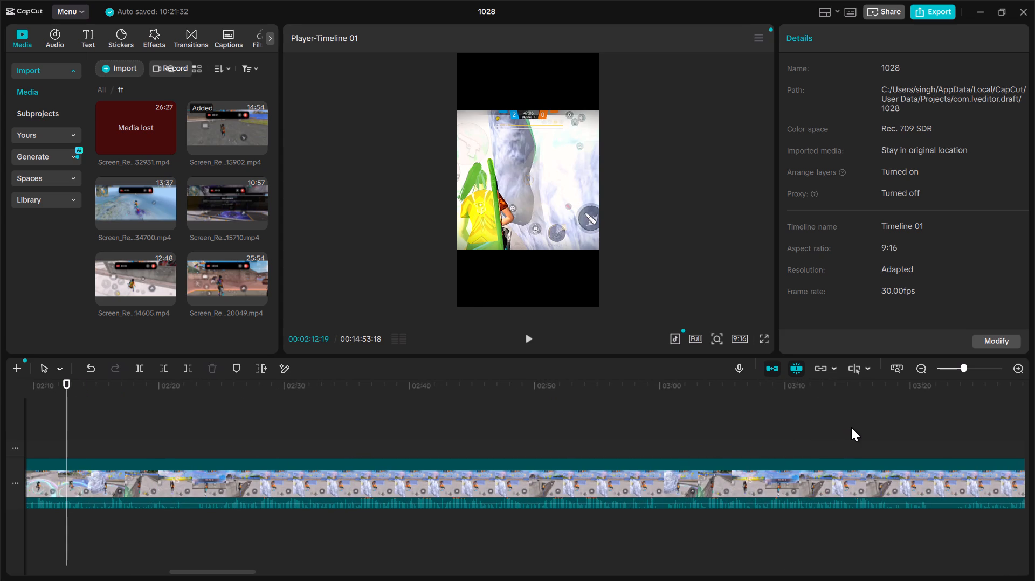
pyautogui.click(877, 426)
pyautogui.hscroll(1, 877, 426)
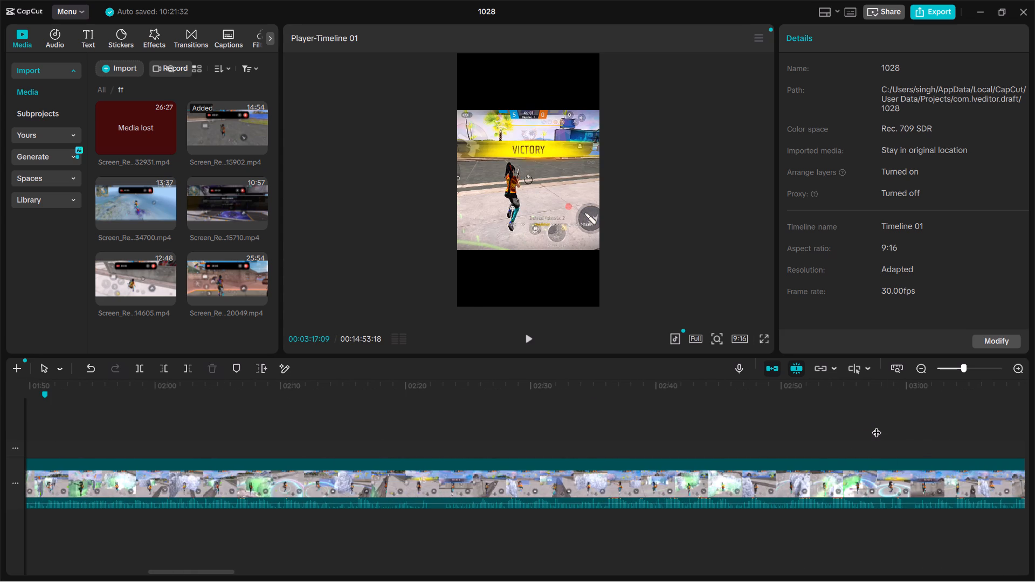
pyautogui.click(221, 418)
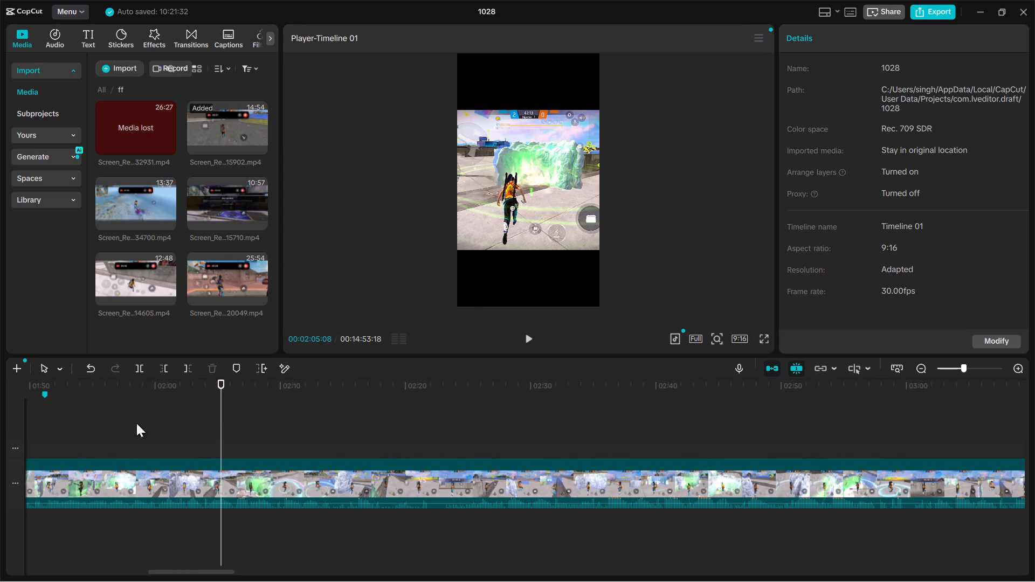
pyautogui.click(244, 442)
pyautogui.click(302, 451)
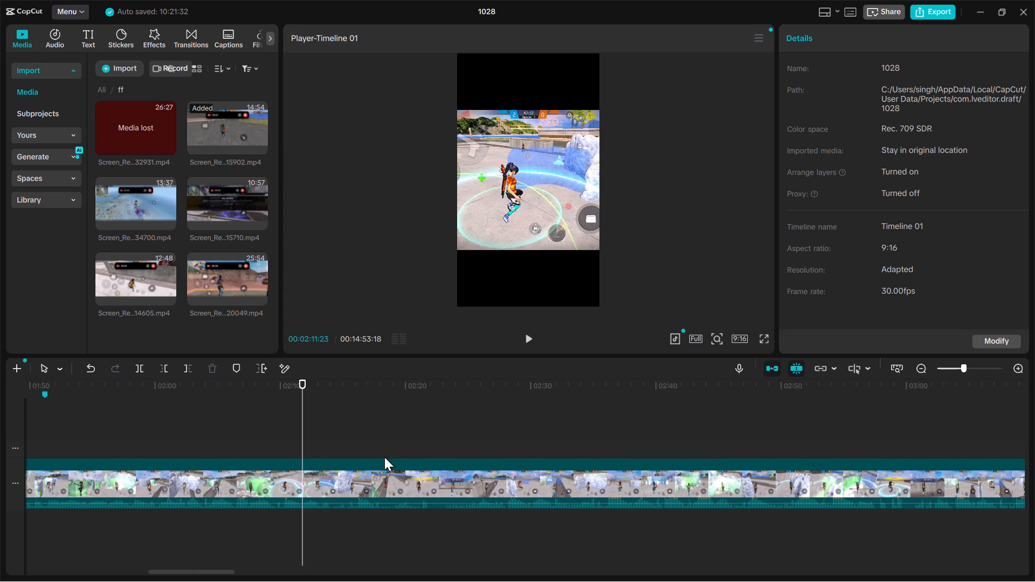
pyautogui.click(384, 457)
pyautogui.click(346, 461)
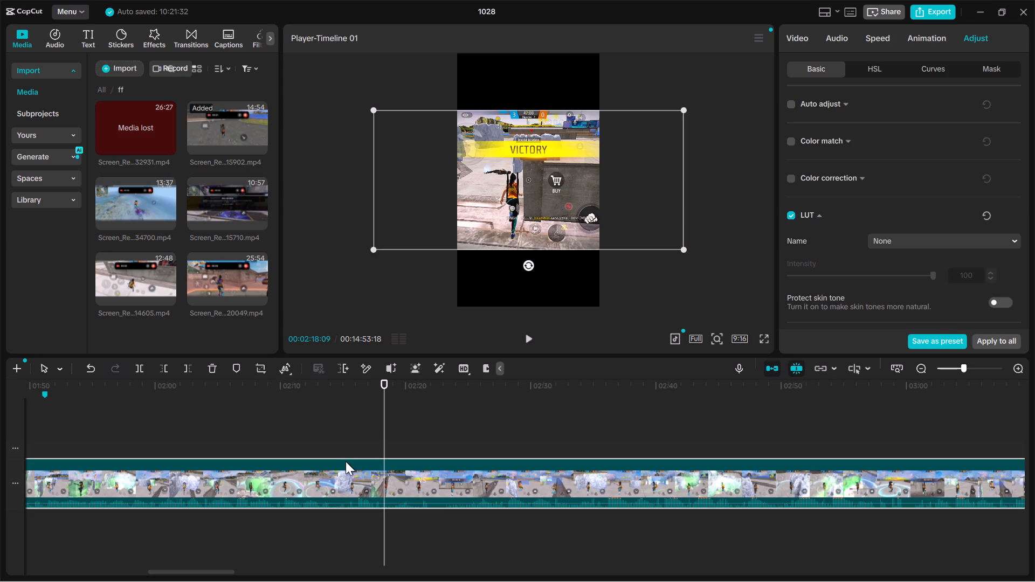
pyautogui.click(364, 442)
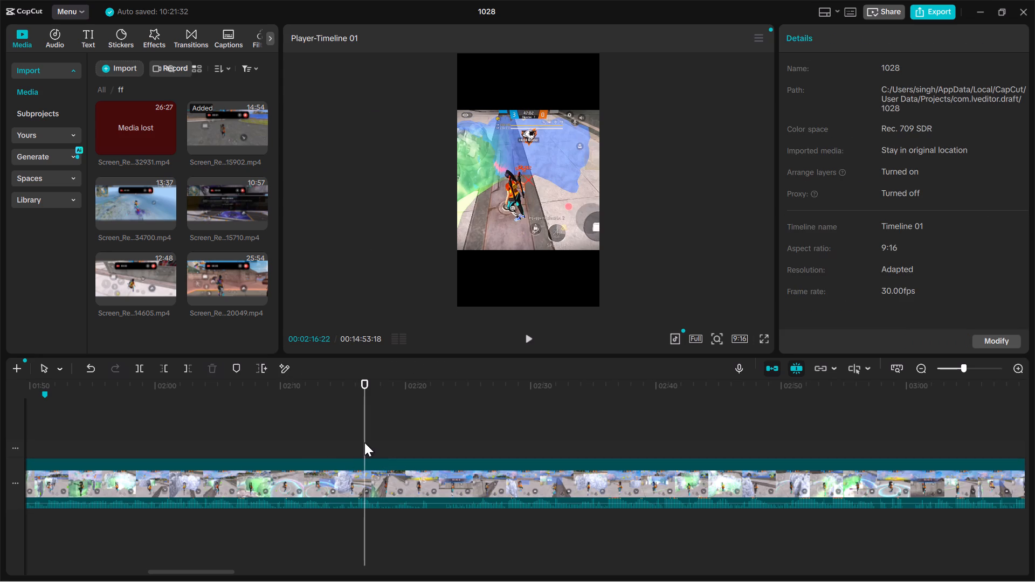
pyautogui.click(365, 472)
pyautogui.press('m')
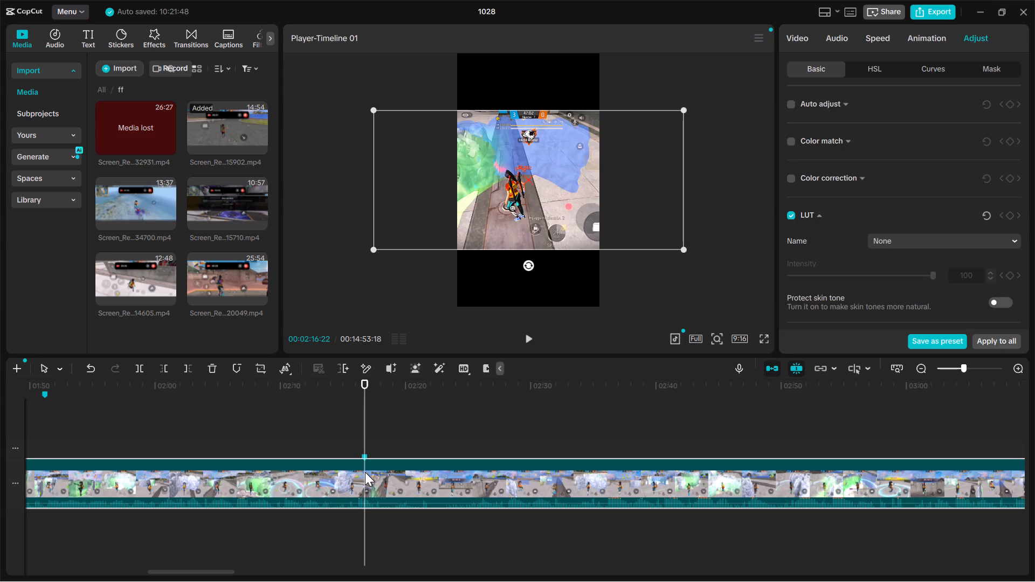
# Find the moment just before the next victory banner and add a marker on the video clip at 00:02:55:03.
pyautogui.click(645, 438)
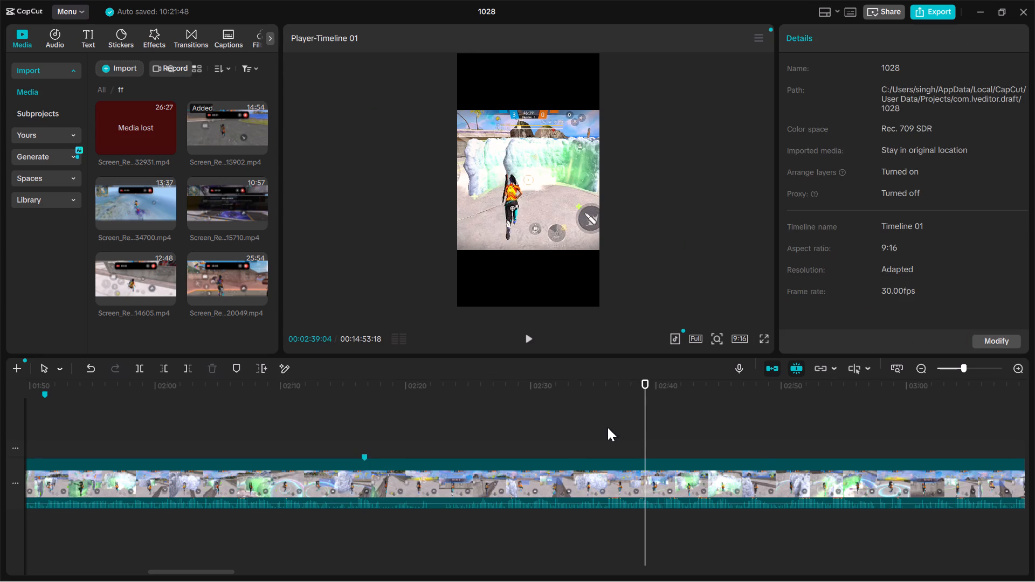
pyautogui.click(812, 423)
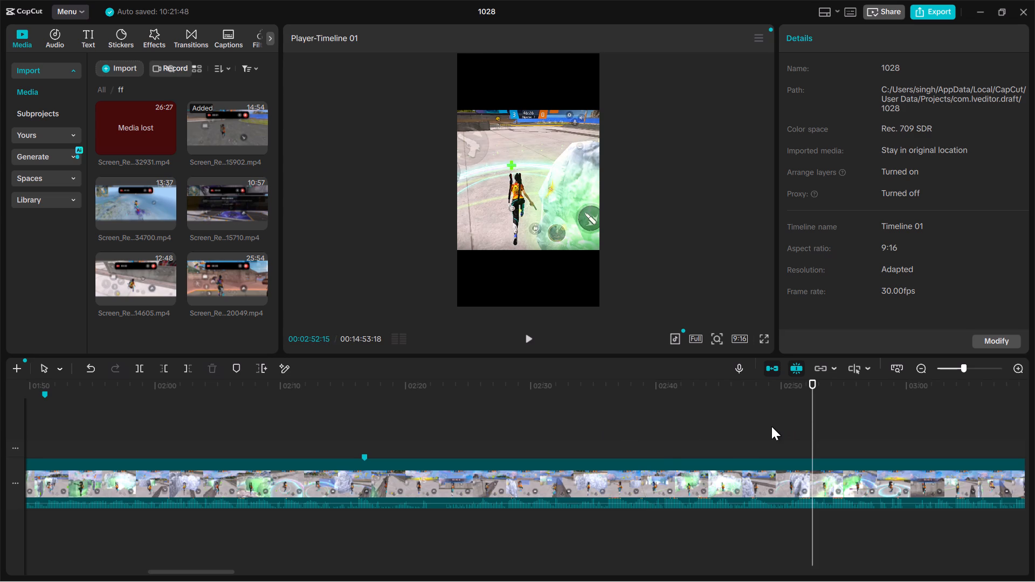
pyautogui.hscroll(-1, 771, 426)
pyautogui.click(577, 434)
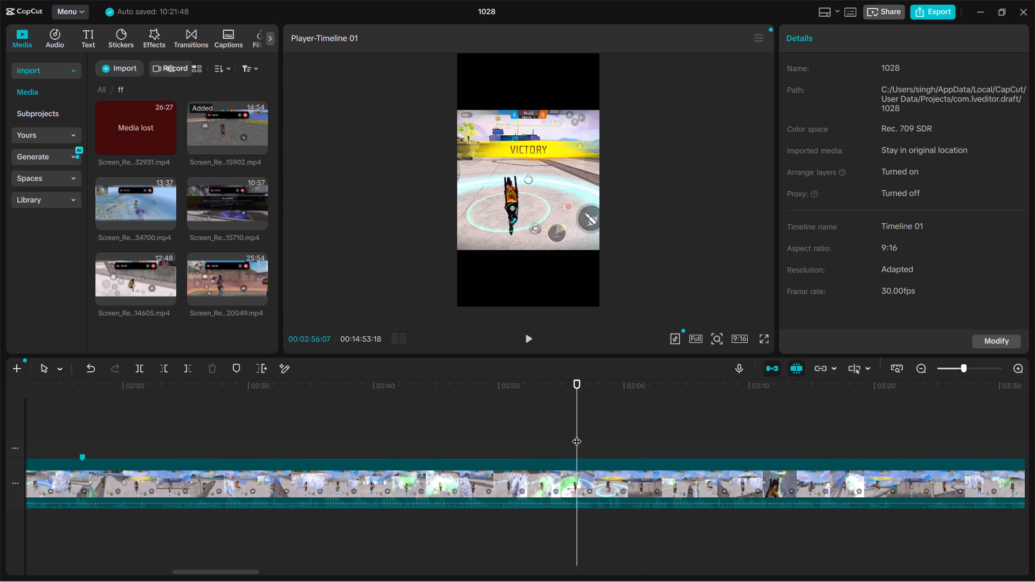
pyautogui.click(567, 445)
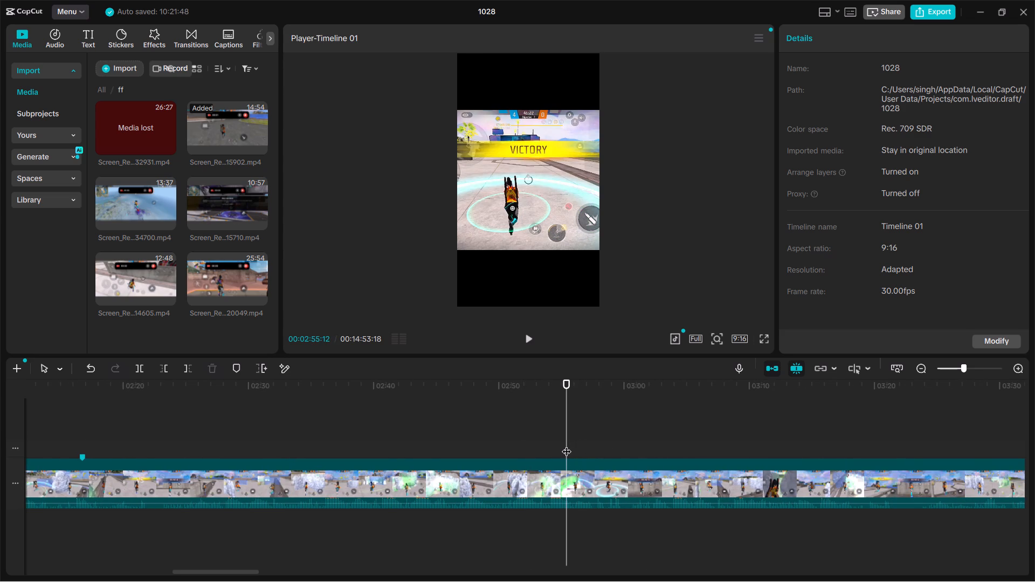
pyautogui.click(563, 445)
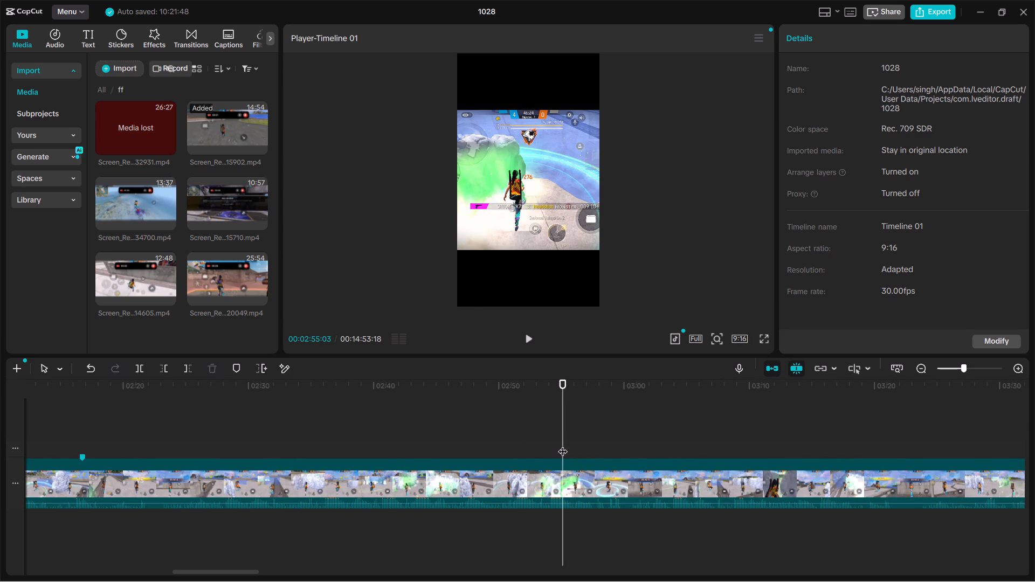
pyautogui.click(558, 480)
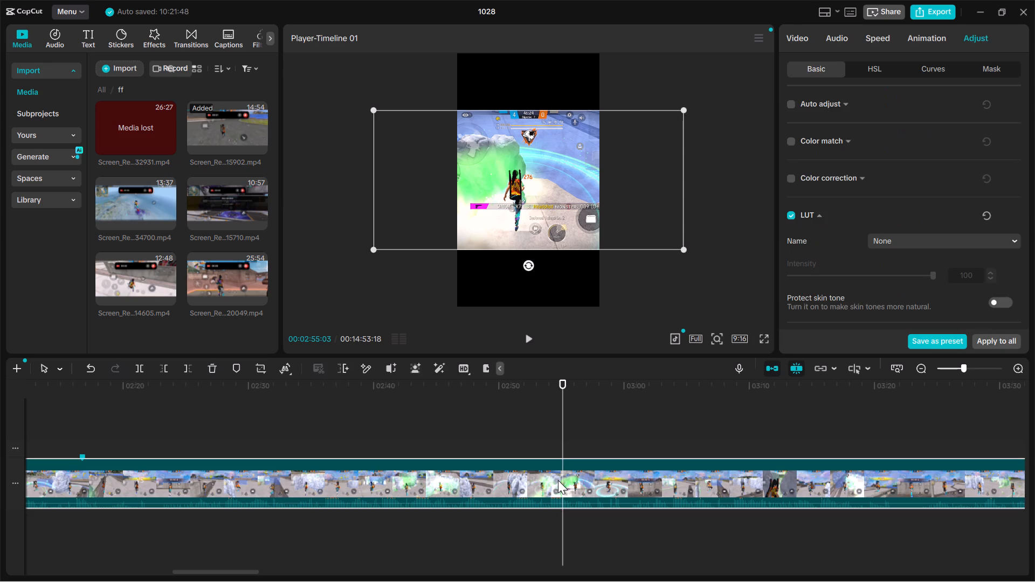
pyautogui.press('m')
# Find where the next victory banner first appears and add a marker on the video clip at 00:03:17:08.
pyautogui.click(781, 440)
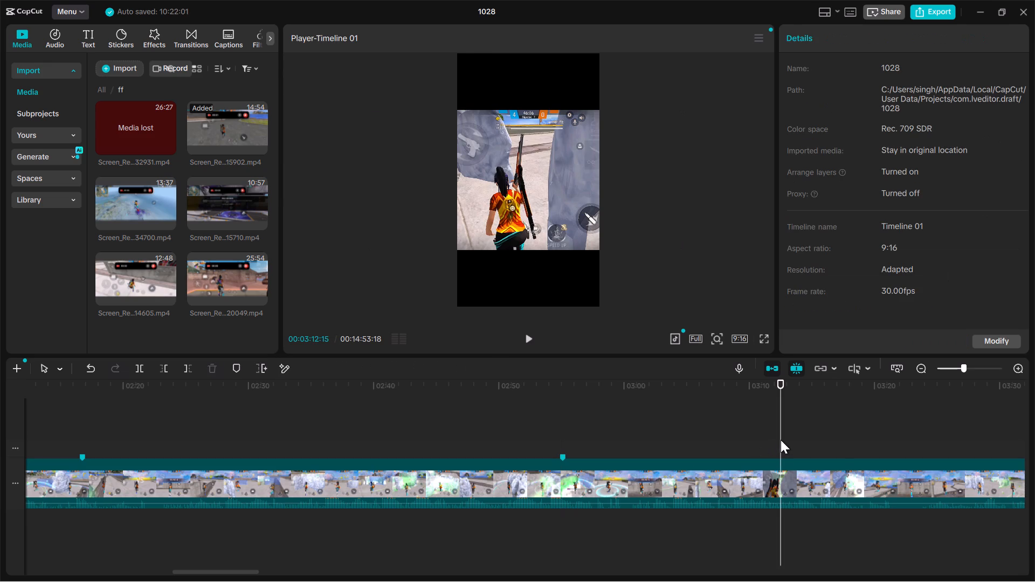
pyautogui.click(872, 432)
pyautogui.hscroll(-1, 872, 432)
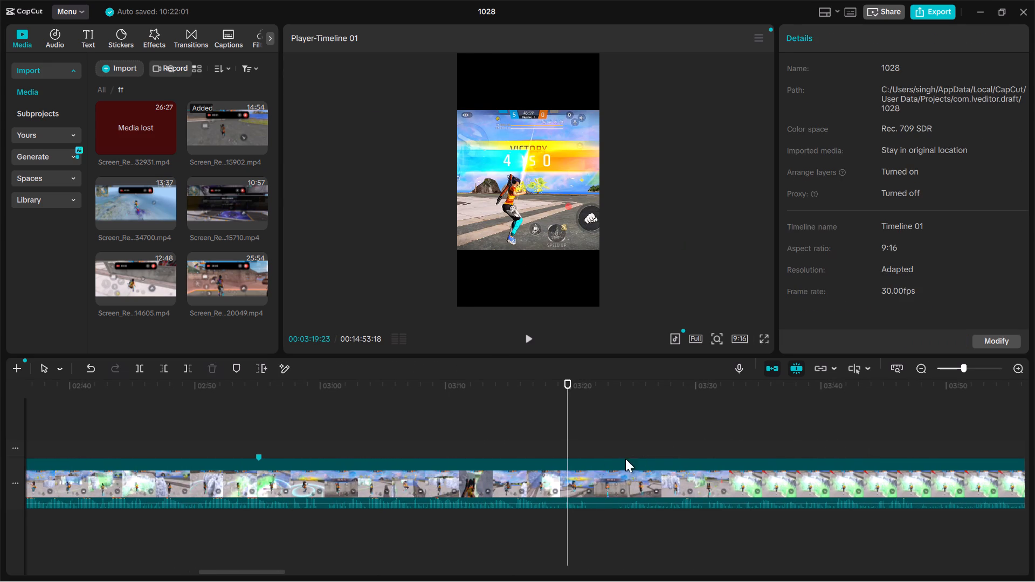
pyautogui.click(551, 448)
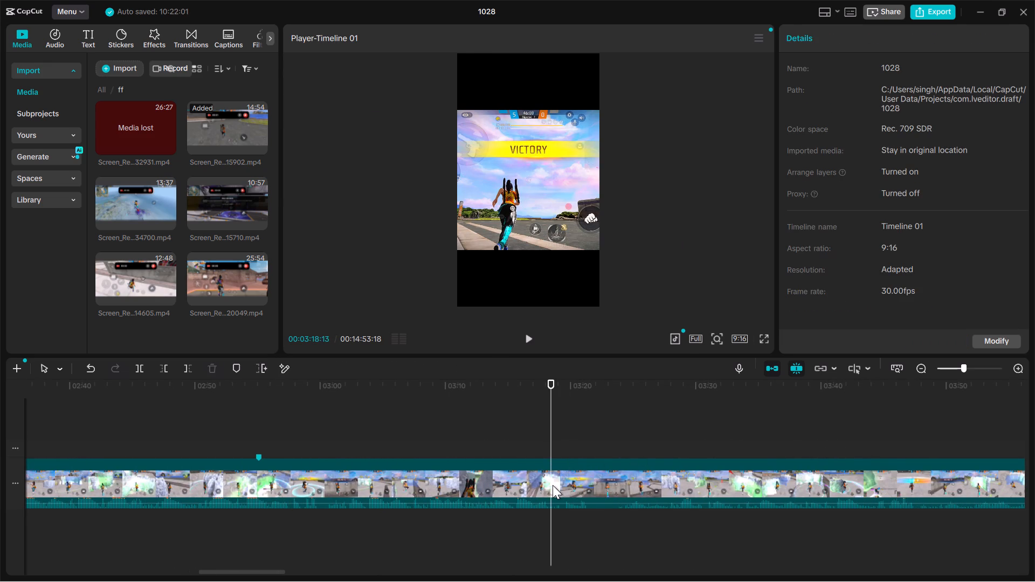
pyautogui.click(536, 436)
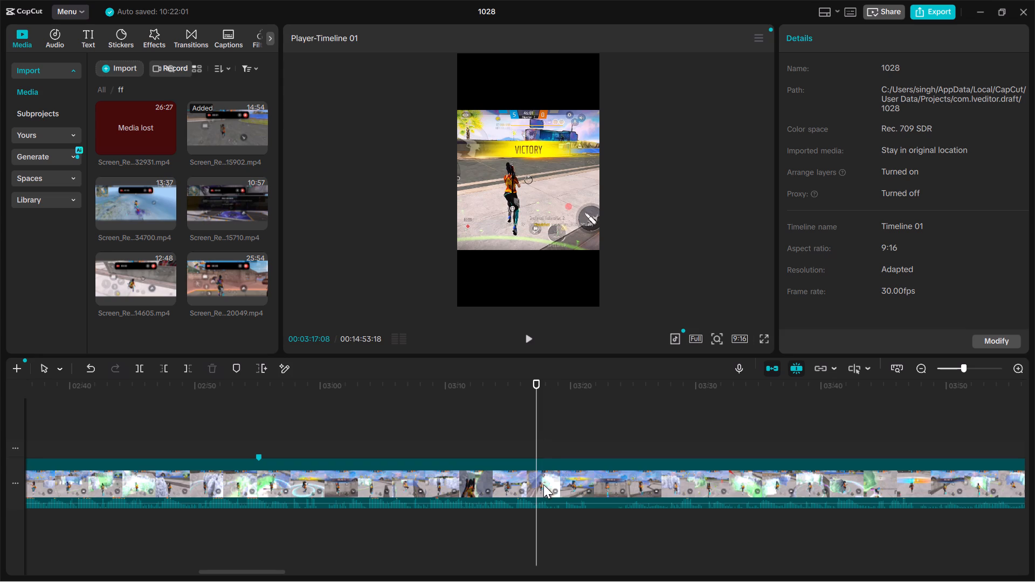
pyautogui.click(543, 484)
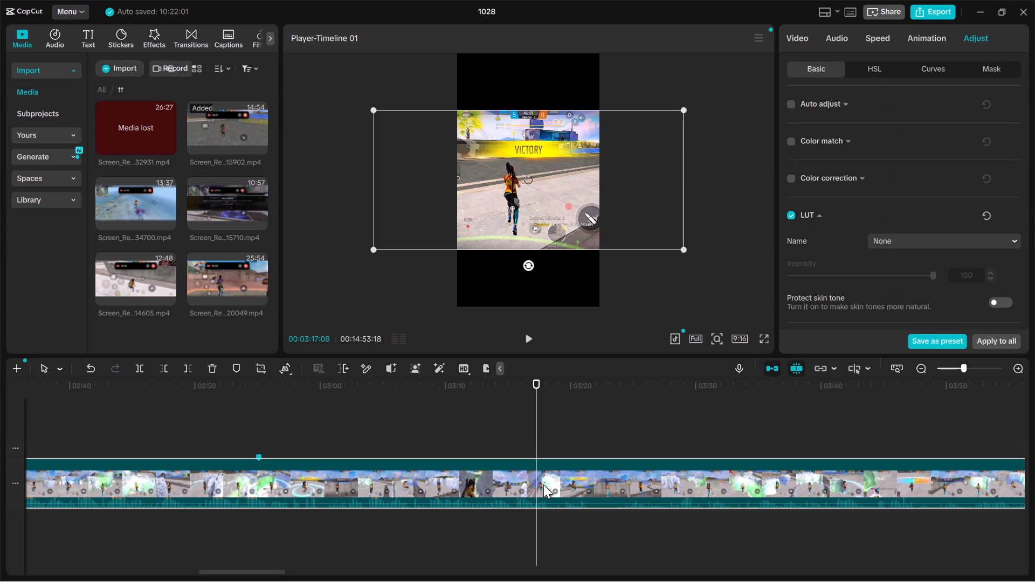
pyautogui.press('m')
# Skim the rest of the gameplay recording from about 3:40 to past 13:00 for further round-ending highlights.
pyautogui.click(819, 446)
pyautogui.hscroll(-1, 819, 446)
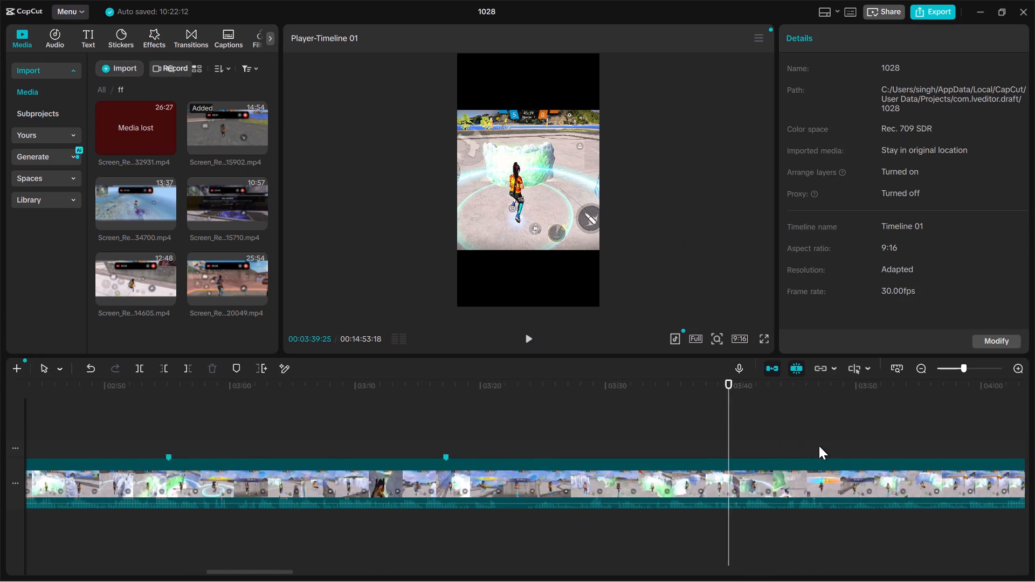
pyautogui.hscroll(-1, 819, 446)
pyautogui.click(749, 423)
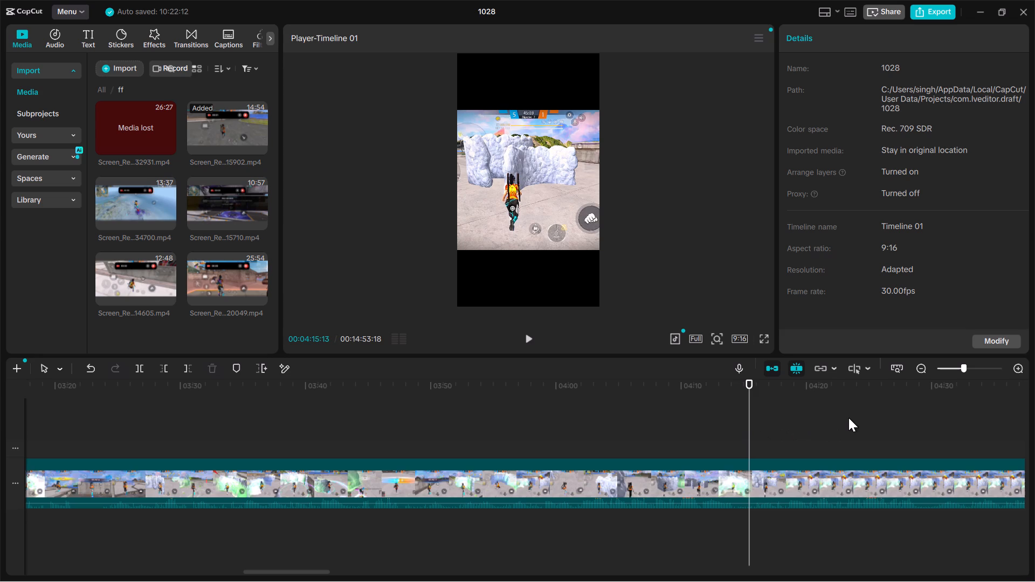
pyautogui.click(848, 418)
pyautogui.hscroll(-2, 848, 418)
pyautogui.click(848, 418)
pyautogui.hscroll(-3, 848, 418)
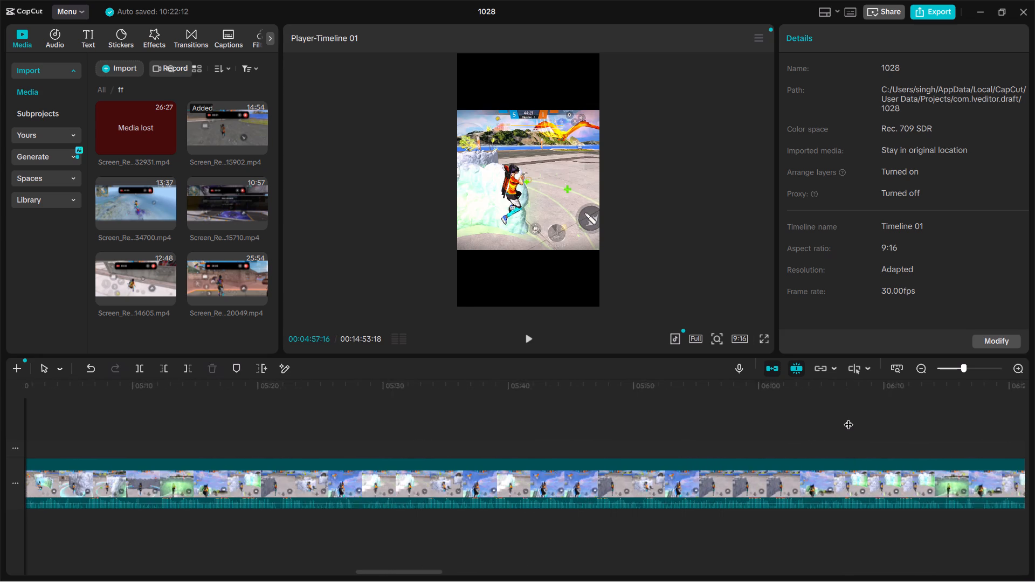
pyautogui.hscroll(-1, 848, 418)
pyautogui.click(848, 418)
pyautogui.hscroll(-1, 848, 418)
pyautogui.click(848, 418)
pyautogui.hscroll(-1, 848, 418)
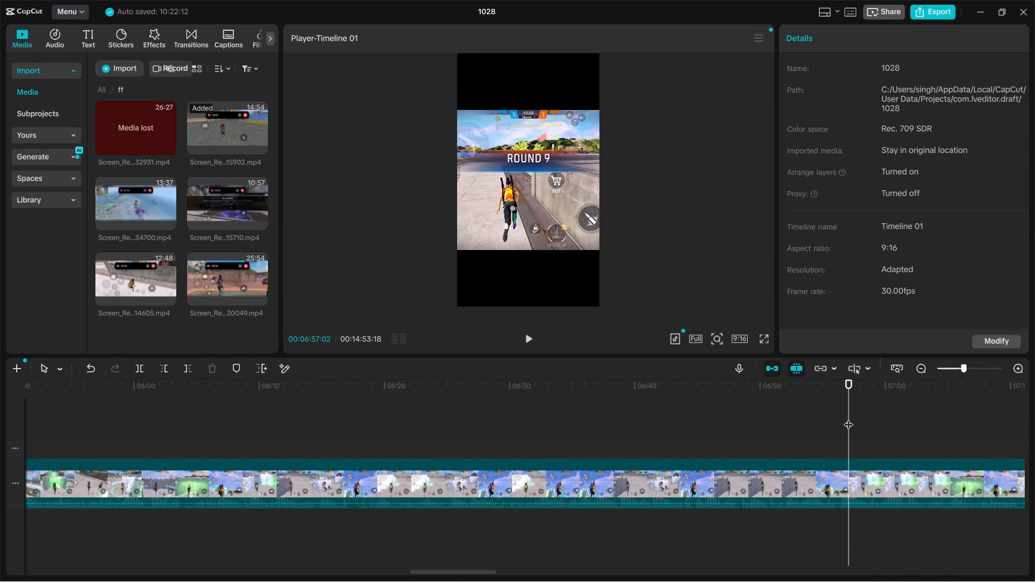
pyautogui.hscroll(-1, 848, 418)
pyautogui.click(848, 418)
pyautogui.hscroll(-1, 848, 418)
pyautogui.click(848, 418)
pyautogui.hscroll(-1, 848, 418)
pyautogui.click(848, 418)
pyautogui.hscroll(-1, 848, 418)
pyautogui.click(848, 418)
pyautogui.hscroll(-1, 848, 418)
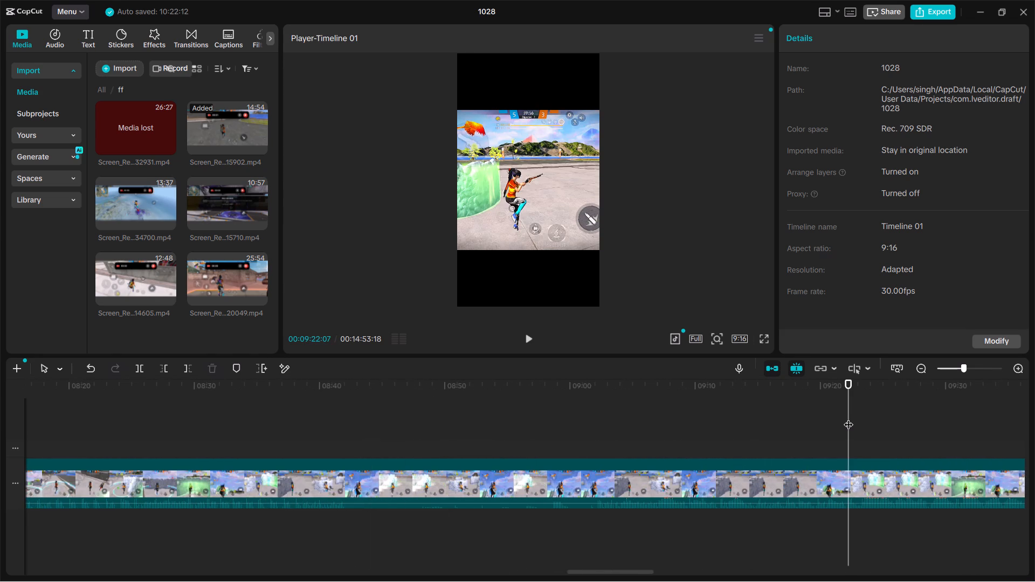
pyautogui.hscroll(-1, 848, 418)
pyautogui.click(848, 418)
pyautogui.hscroll(-1, 848, 418)
pyautogui.click(848, 418)
pyautogui.hscroll(-2, 848, 418)
pyautogui.click(848, 418)
pyautogui.hscroll(-2, 848, 418)
pyautogui.click(848, 418)
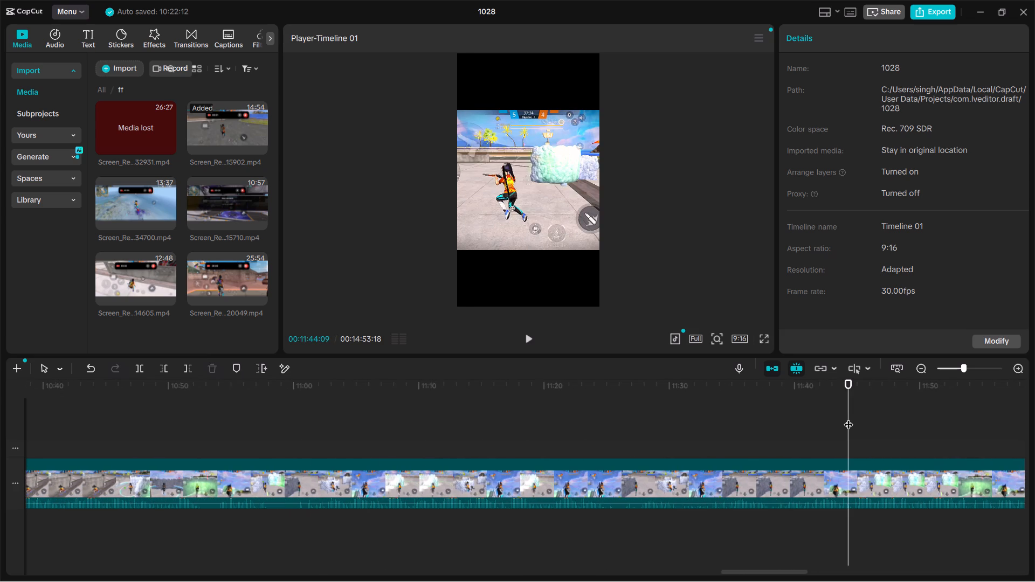
pyautogui.hscroll(-1, 848, 418)
pyautogui.click(848, 418)
pyautogui.hscroll(-2, 848, 418)
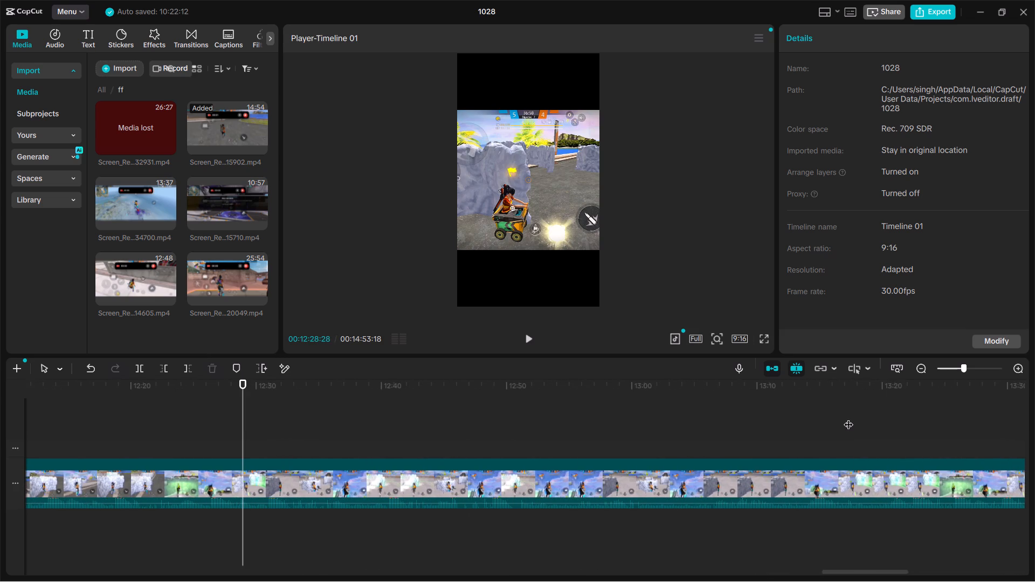
pyautogui.click(848, 418)
pyautogui.hscroll(-1, 848, 418)
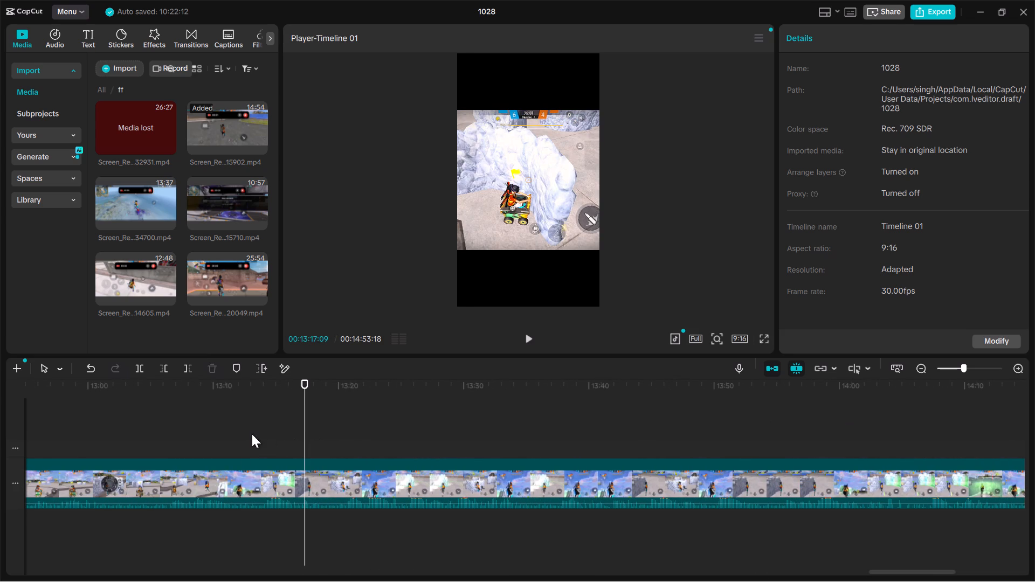
# Go back over the gameplay between about 12:20 and 13:13 to locate the end of the late round.
pyautogui.click(252, 434)
pyautogui.hscroll(2, 252, 434)
pyautogui.click(435, 432)
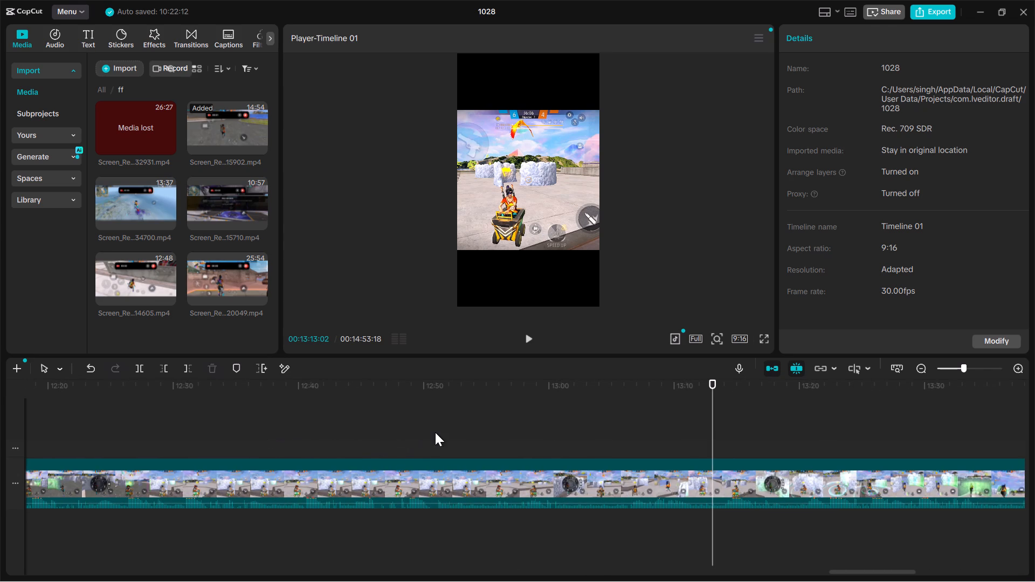
pyautogui.click(327, 436)
pyautogui.hscroll(1, 327, 436)
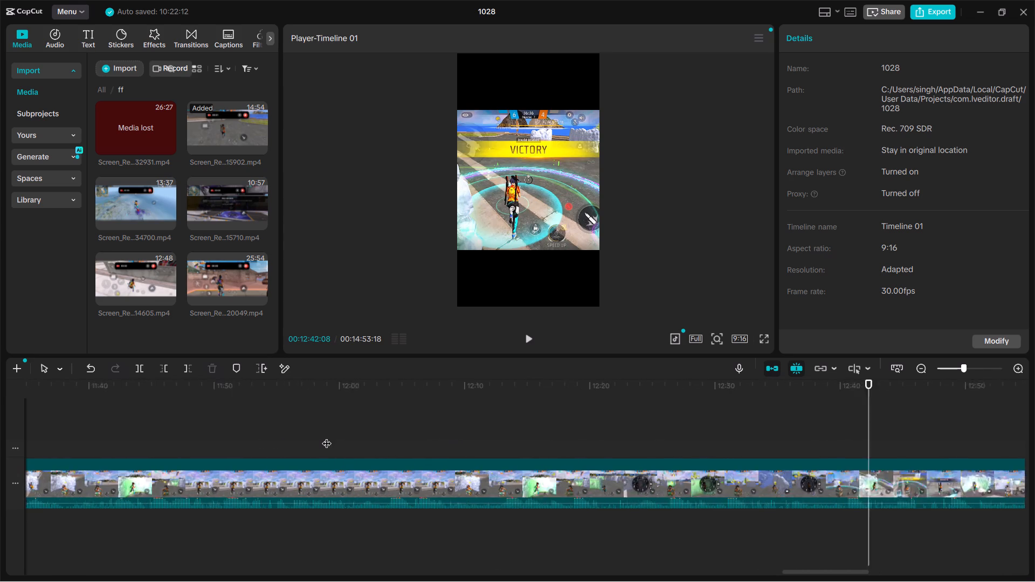
pyautogui.hscroll(1, 327, 436)
pyautogui.click(626, 423)
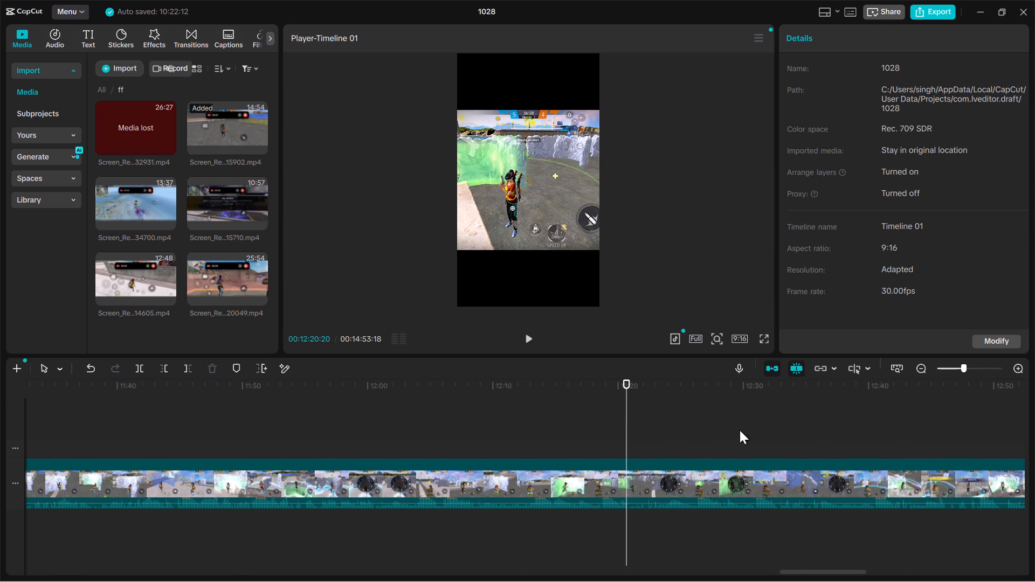
pyautogui.click(740, 430)
pyautogui.click(827, 419)
pyautogui.click(827, 419)
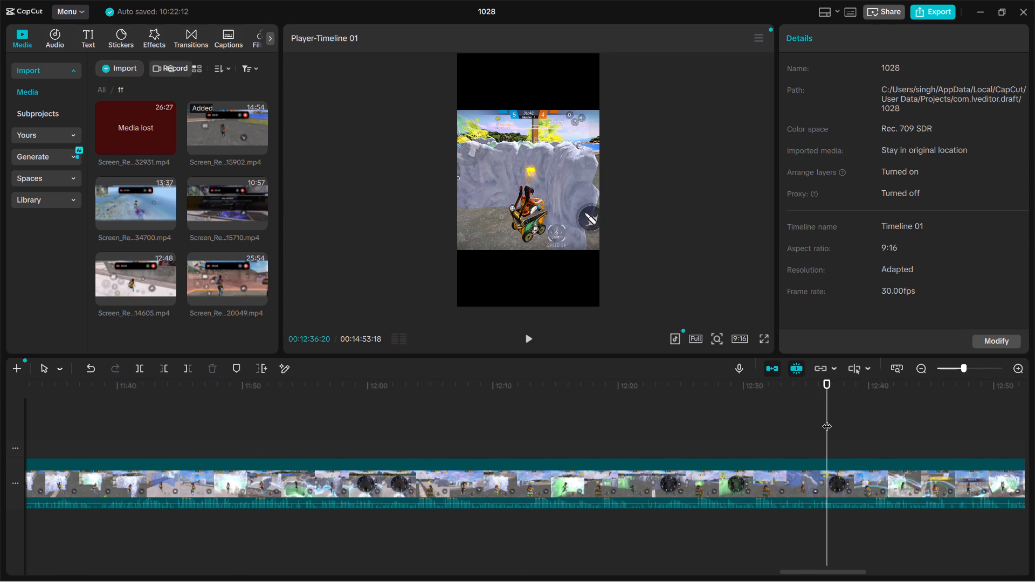
# Find the moment shortly before the late round's victory banner and mark 00:12:40:07 on both the timeline and the video clip.
pyautogui.click(907, 425)
pyautogui.hscroll(-2, 907, 425)
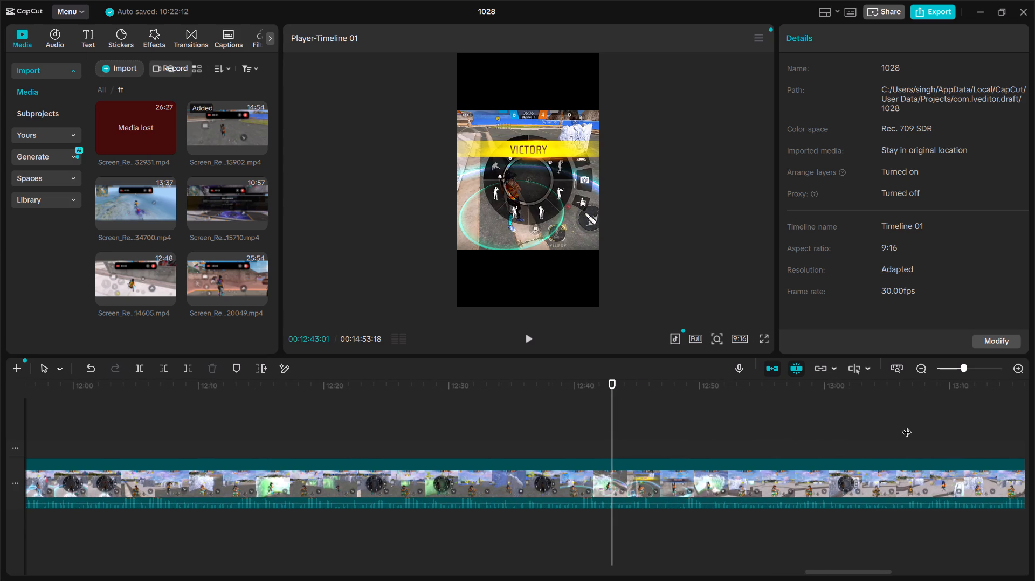
pyautogui.hscroll(-1, 907, 425)
pyautogui.click(590, 439)
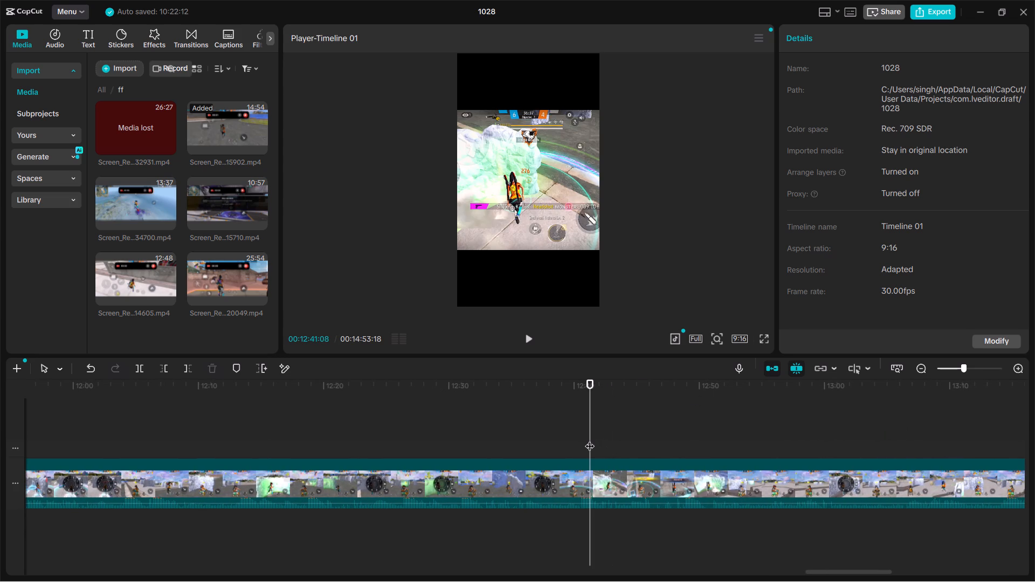
pyautogui.click(577, 440)
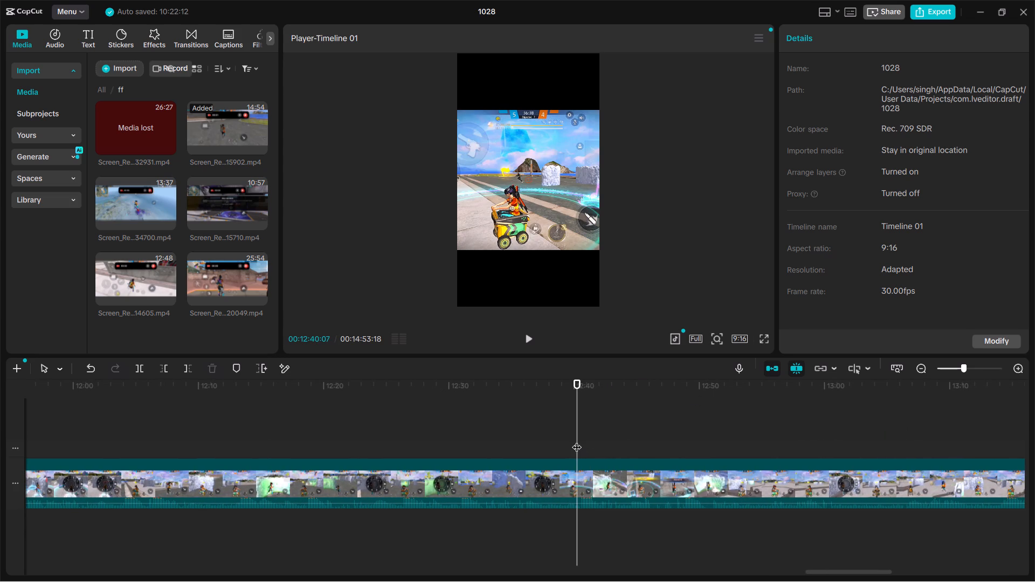
pyautogui.press('m')
pyautogui.click(581, 468)
pyautogui.press('m')
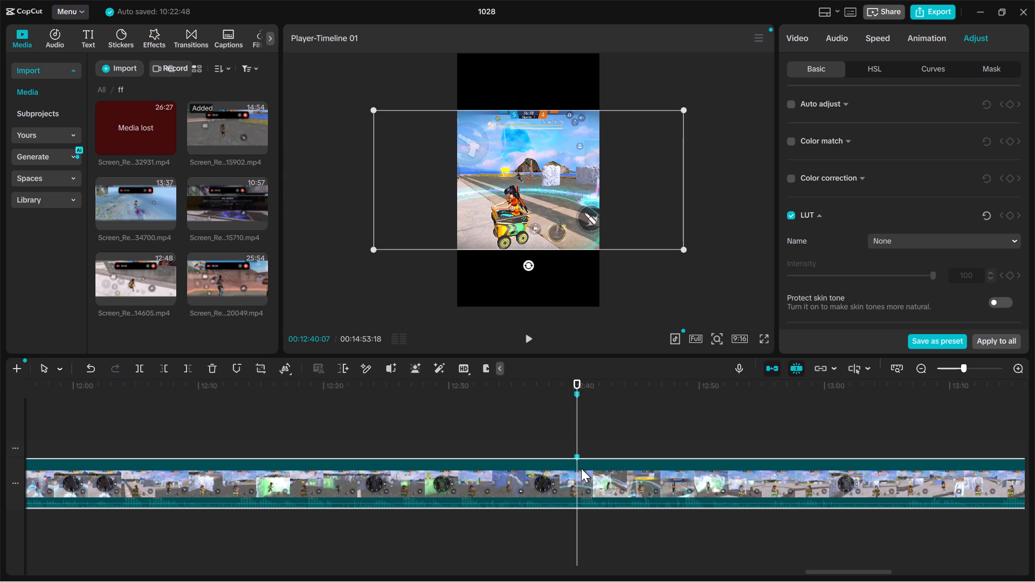
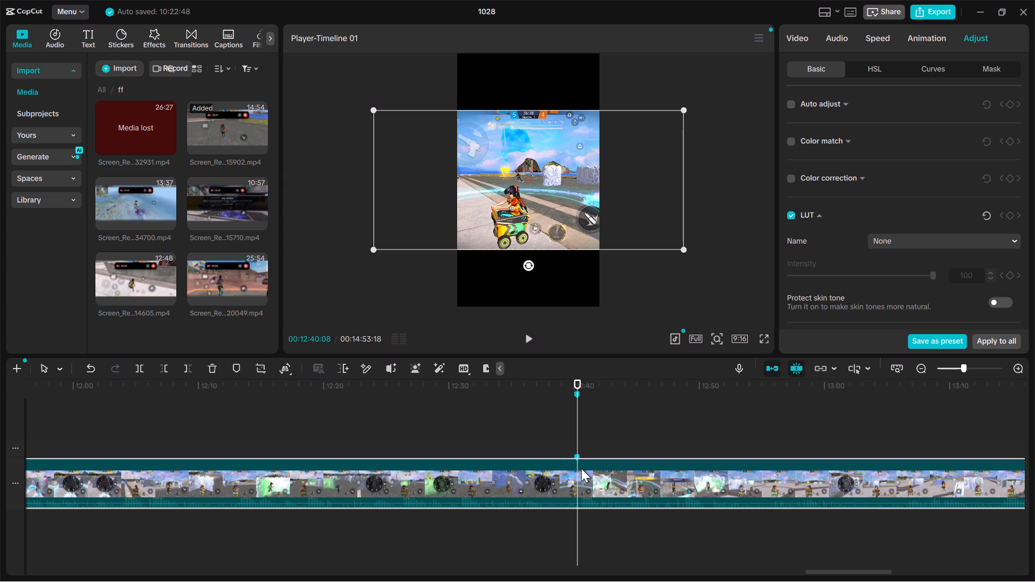
# Review the rest of the gameplay past 12:40 for the last round's ending and mark the video clip at 00:14:43:26.
pyautogui.press('space')
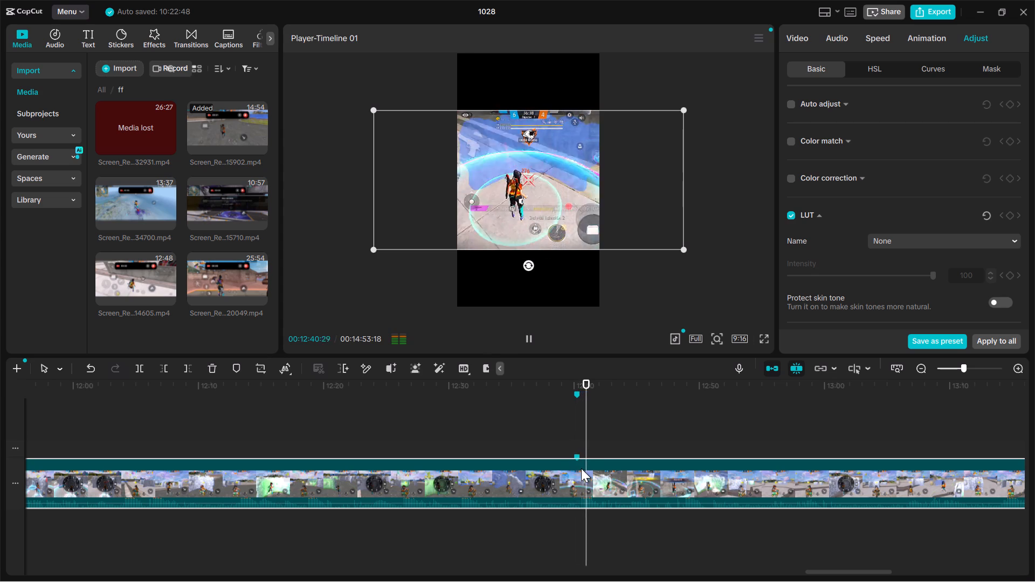
pyautogui.click(793, 423)
pyautogui.click(933, 412)
pyautogui.hscroll(-9, 864, 438)
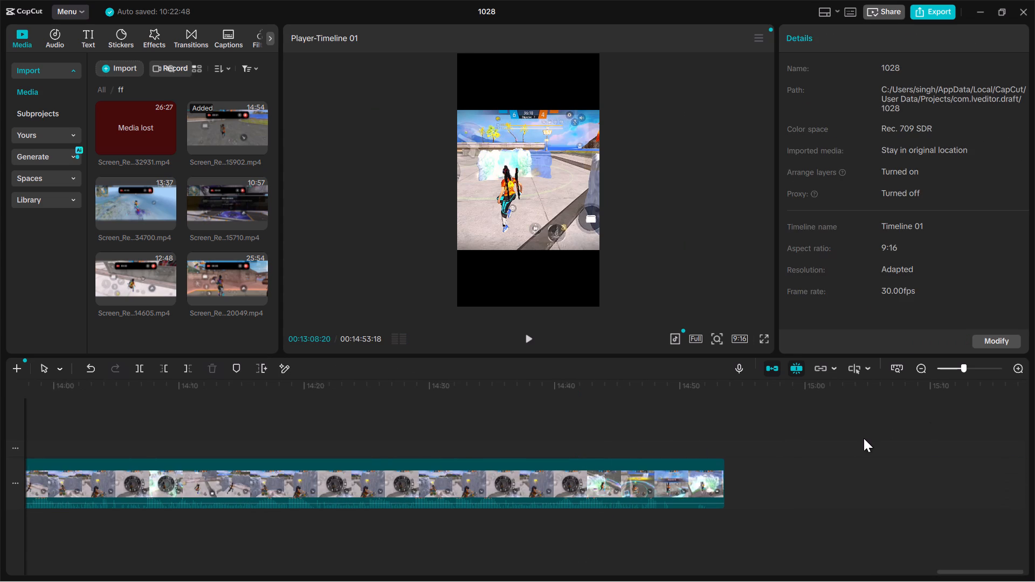
pyautogui.click(674, 438)
pyautogui.click(582, 446)
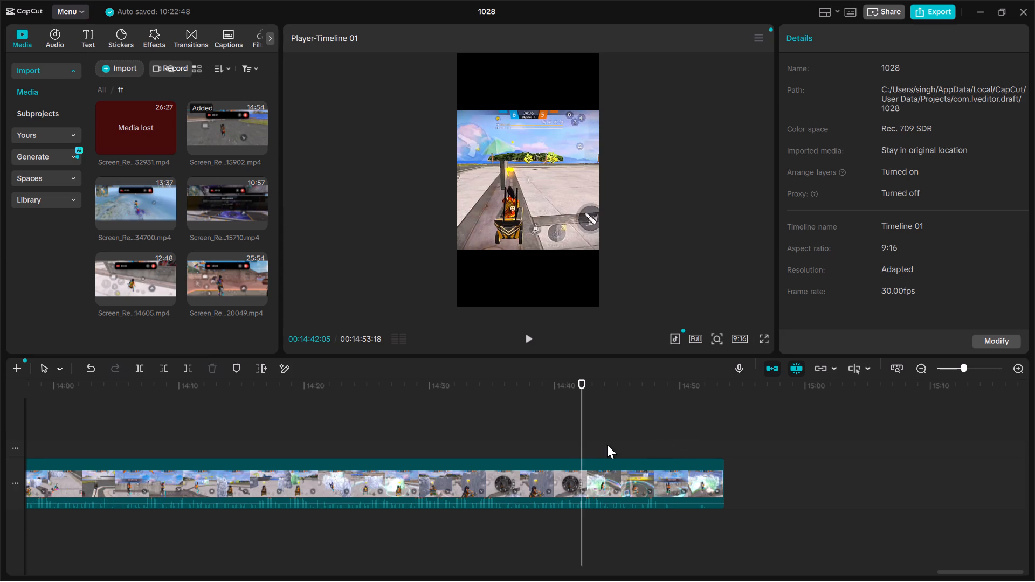
pyautogui.click(636, 440)
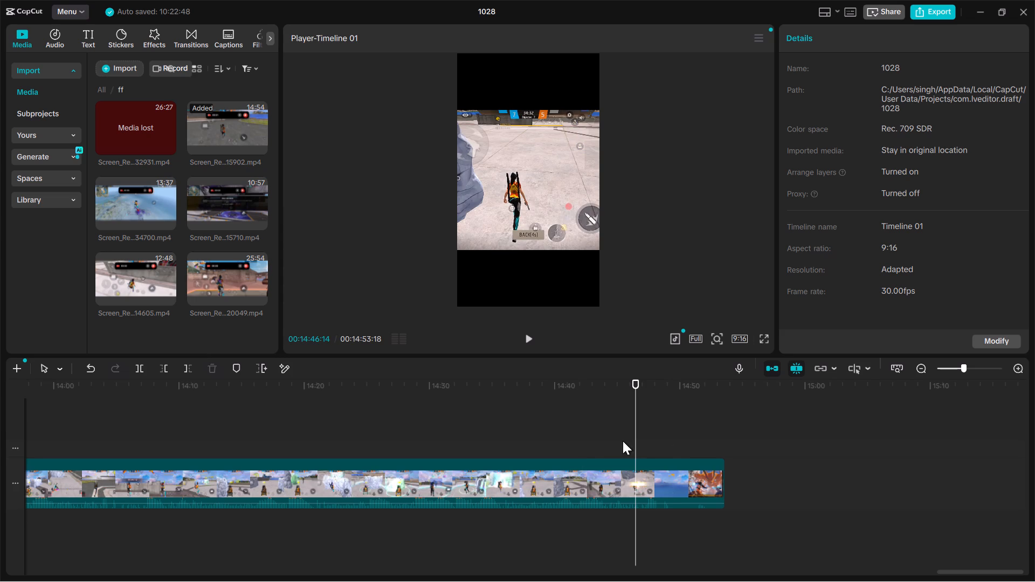
pyautogui.click(617, 441)
pyautogui.click(603, 441)
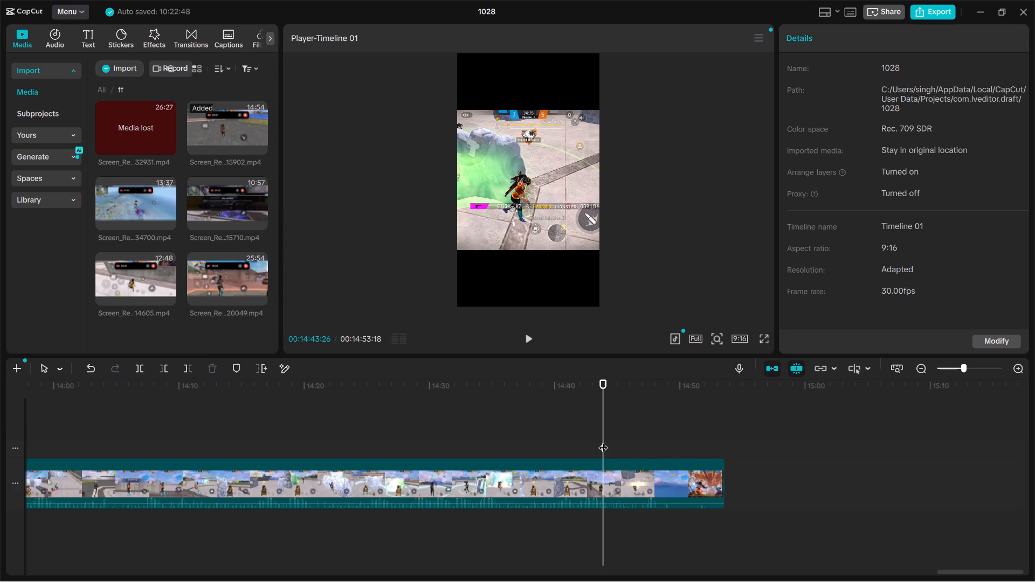
pyautogui.click(600, 472)
pyautogui.press('m')
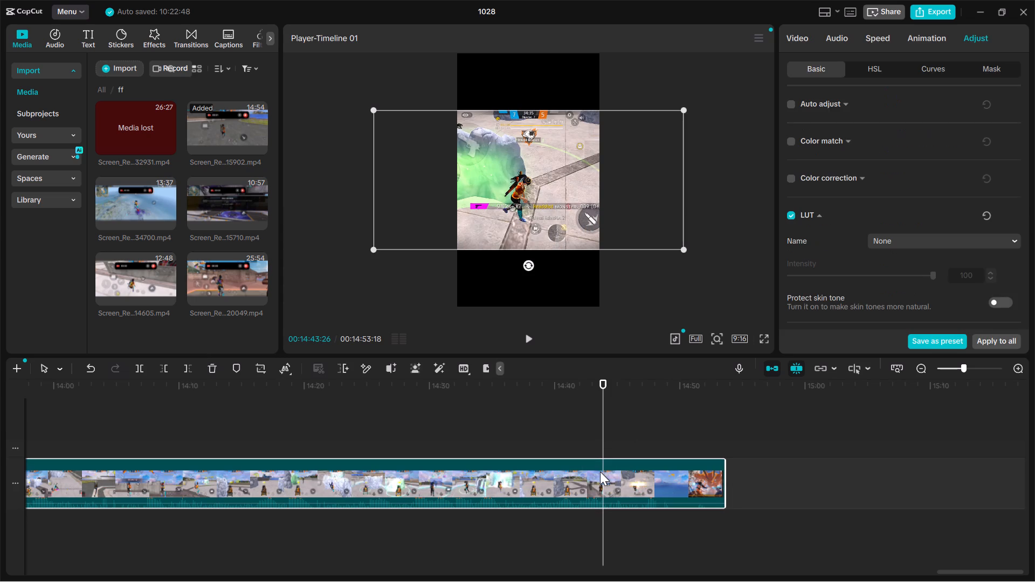
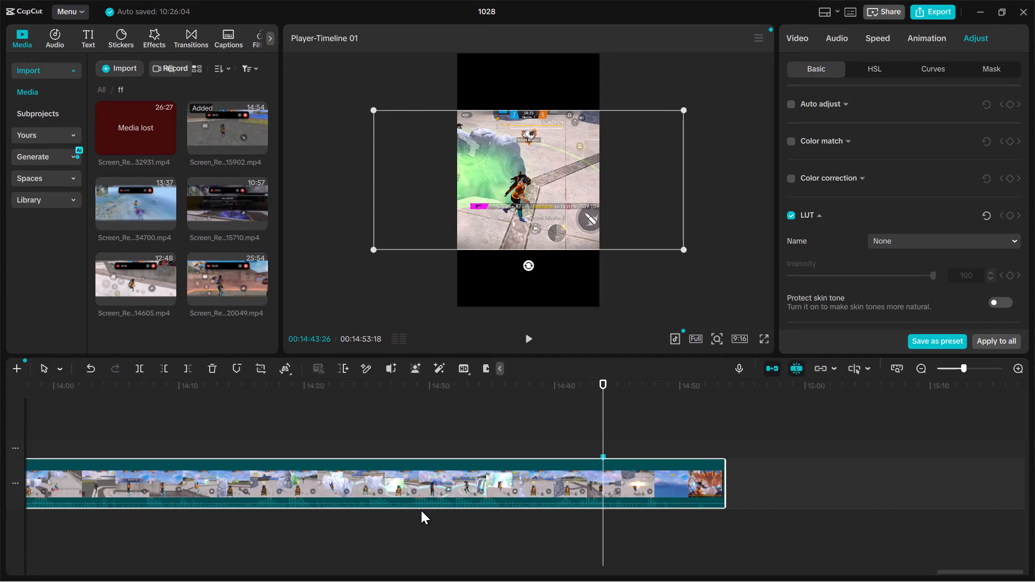
# Isolate the first marked kill in the gameplay clip by splitting it at 00:00:27:05 and 00:00:28:27.
pyautogui.hscroll(16, 421, 510)
pyautogui.hscroll(8, 421, 510)
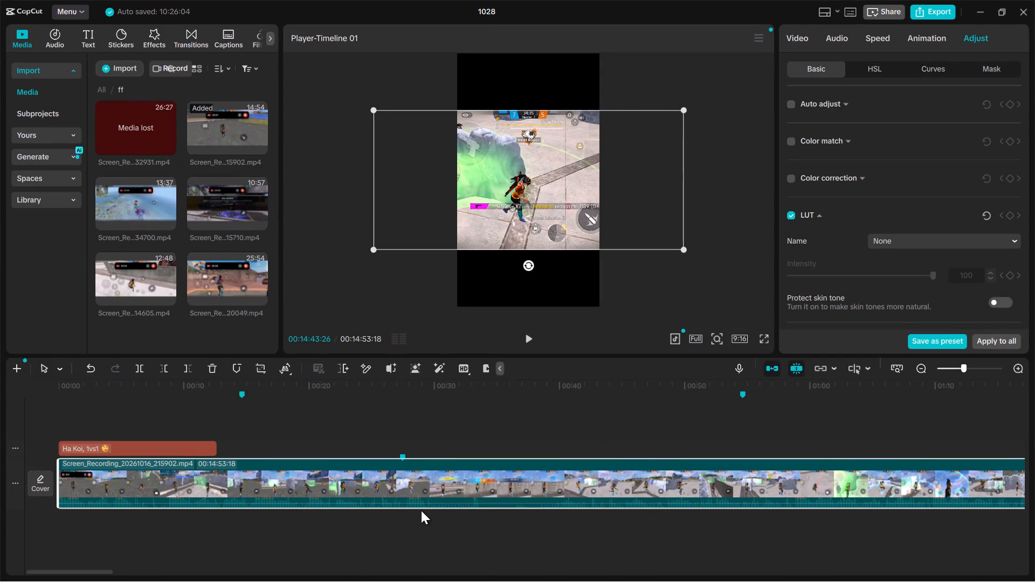
pyautogui.click(368, 426)
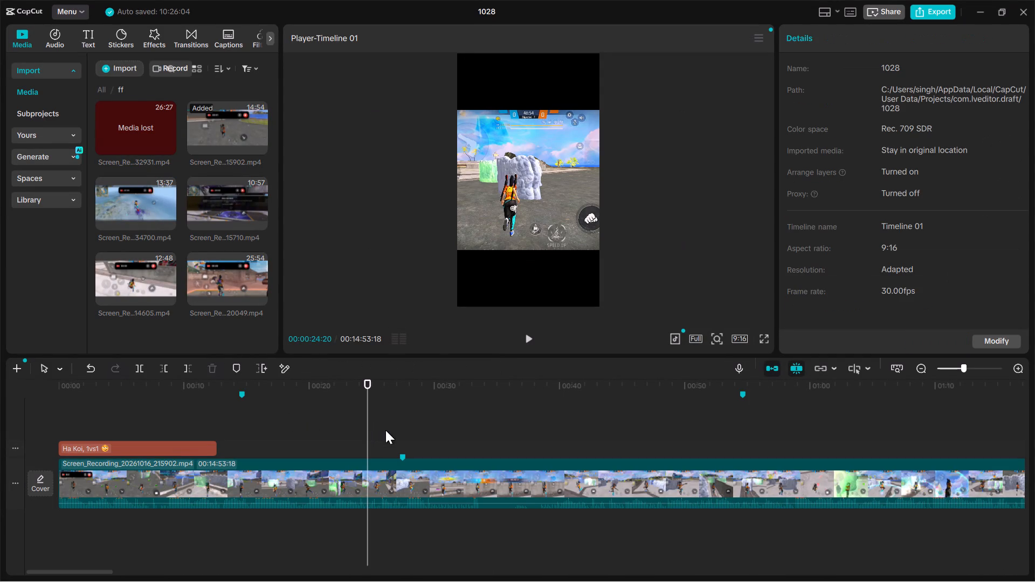
pyautogui.click(385, 430)
pyautogui.click(380, 434)
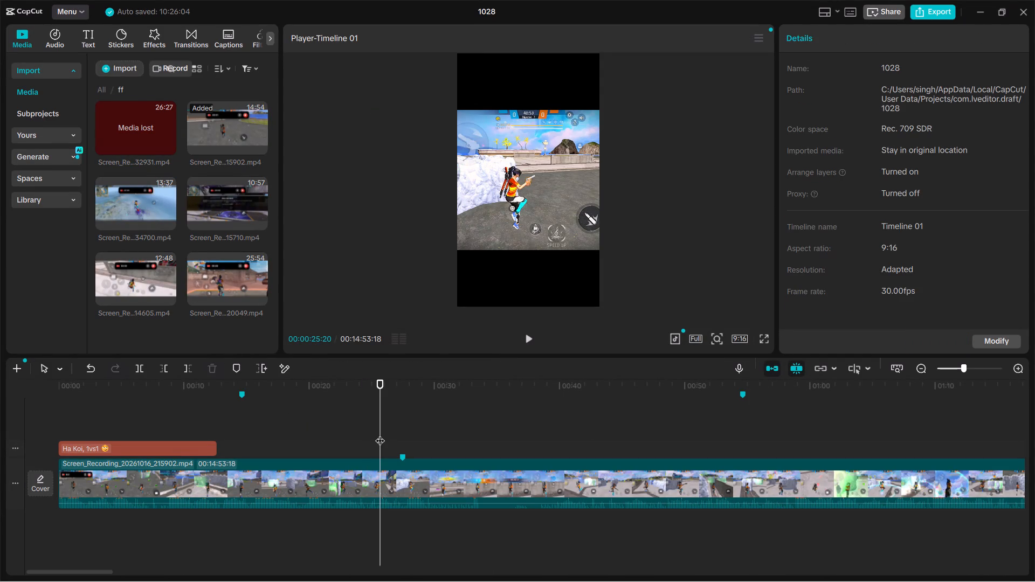
pyautogui.keyDown('ctrl'); pyautogui.scroll(5, 406, 474); pyautogui.keyUp('ctrl')
pyautogui.click(389, 437)
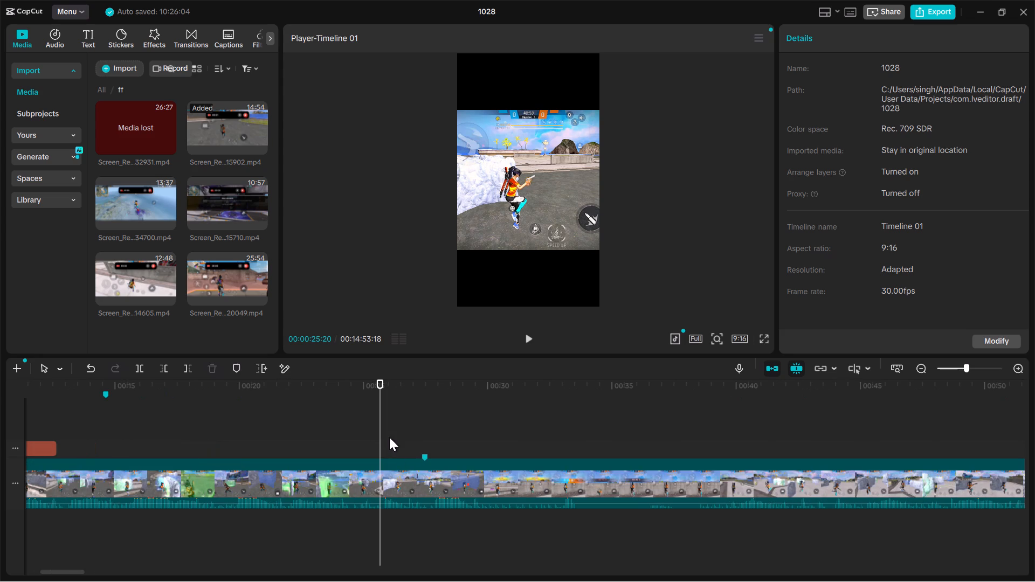
pyautogui.press('space')
pyautogui.press('space')
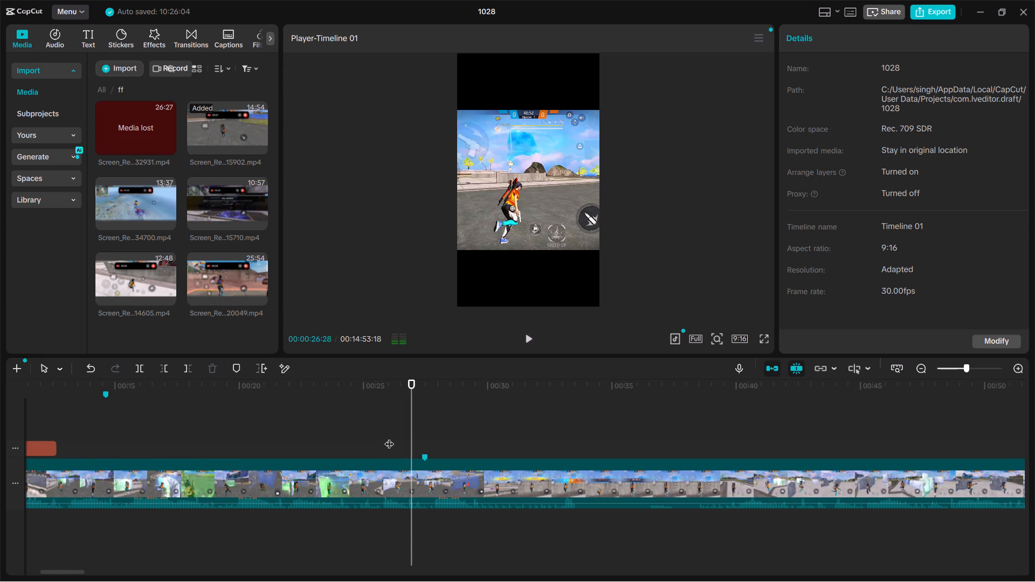
pyautogui.press('space')
pyautogui.press('space')
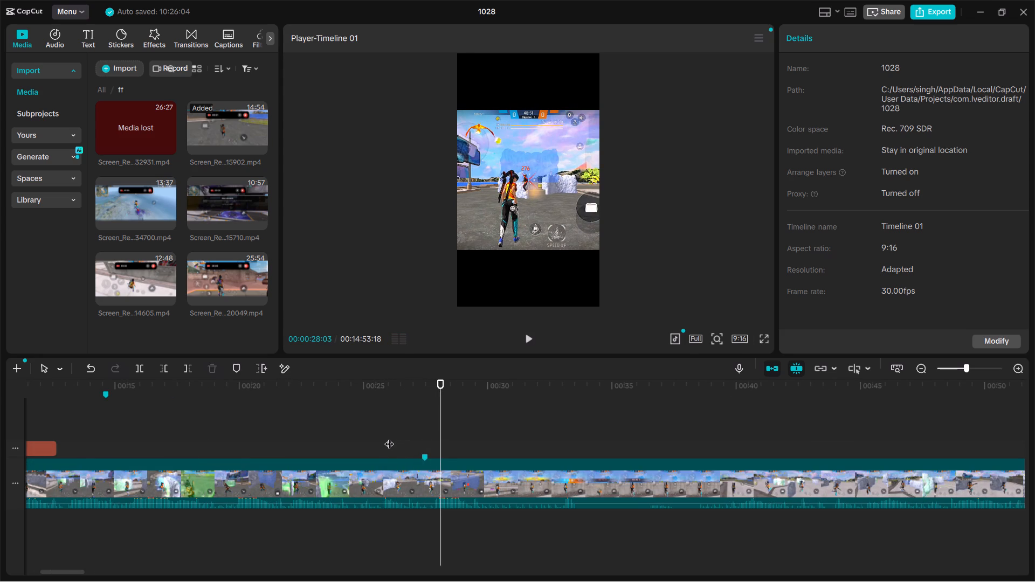
pyautogui.press('Left')
pyautogui.press('Left')
pyautogui.press('Left')
pyautogui.press('Left')
pyautogui.press('Left')
pyautogui.press('Left')
pyautogui.press('Left')
pyautogui.press('Left')
pyautogui.press('Left')
pyautogui.press('Left')
pyautogui.press('Left')
pyautogui.press('Left')
pyautogui.press('Left')
pyautogui.press('Left')
pyautogui.press('Left')
pyautogui.press('Left')
pyautogui.press('Left')
pyautogui.press('Left')
pyautogui.press('Left')
pyautogui.press('Left')
pyautogui.press('Left')
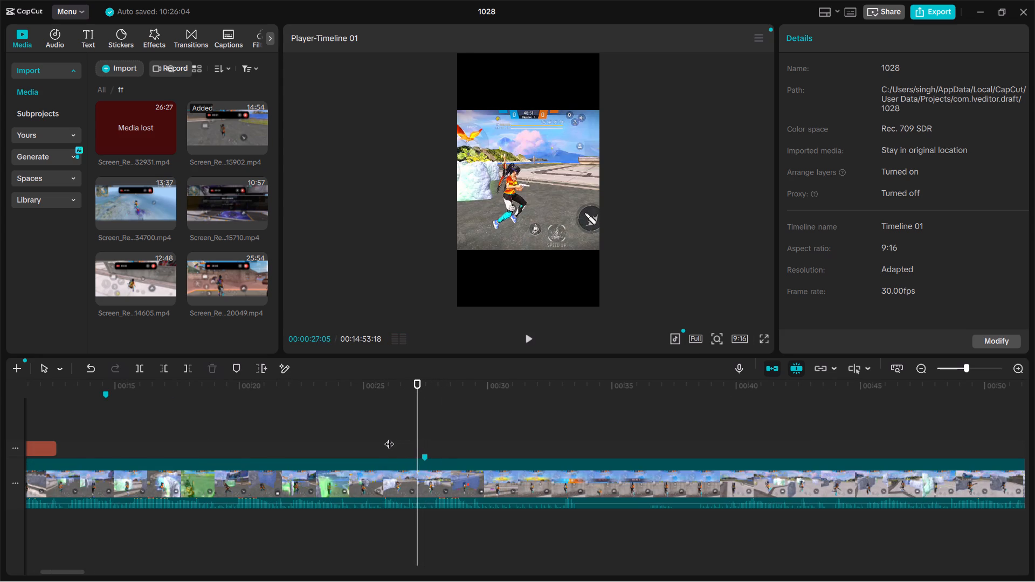
pyautogui.write('b')
pyautogui.press('space')
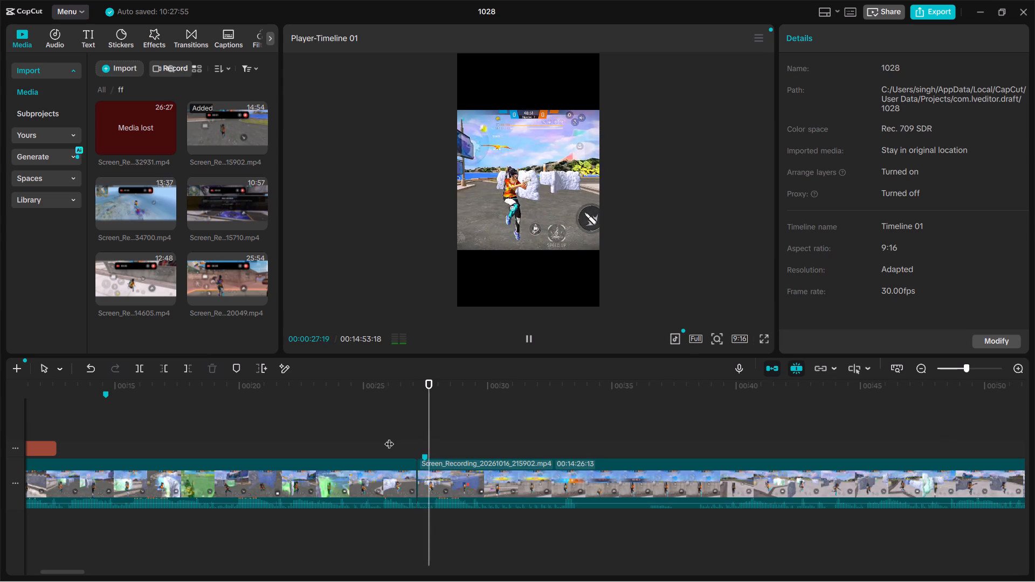
pyautogui.press('space')
pyautogui.write('b')
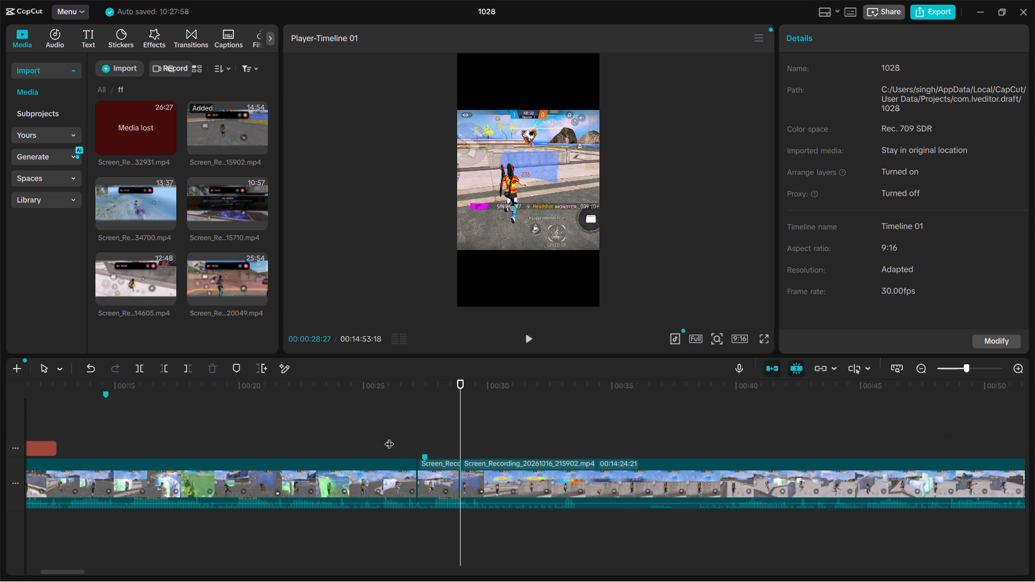
# Isolate the next clip-marked kill by splitting the gameplay clip at 00:01:32:27 and 00:01:34:11.
pyautogui.hscroll(-2, 810, 453)
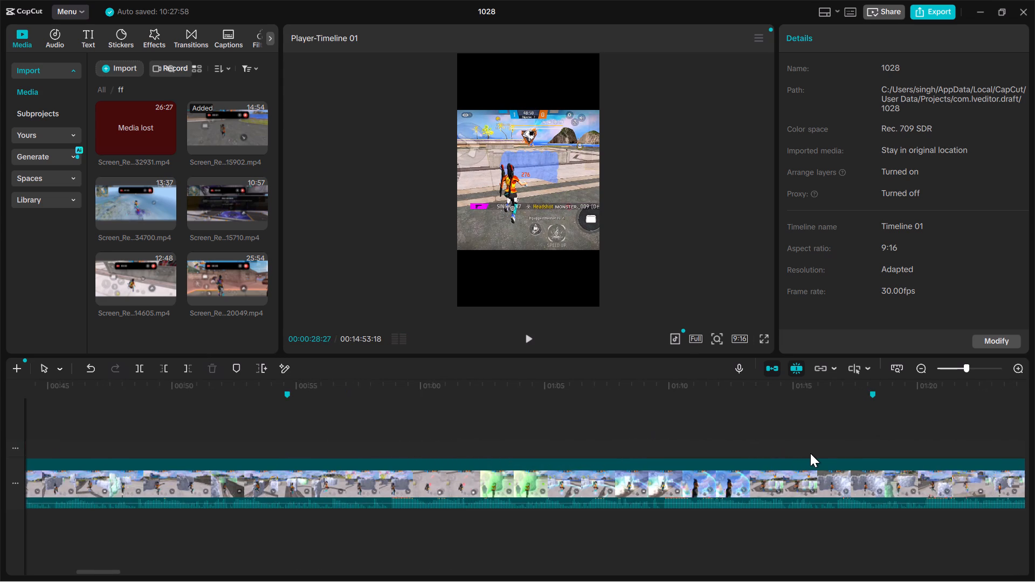
pyautogui.hscroll(-1, 810, 453)
pyautogui.click(848, 447)
pyautogui.hscroll(-2, 848, 447)
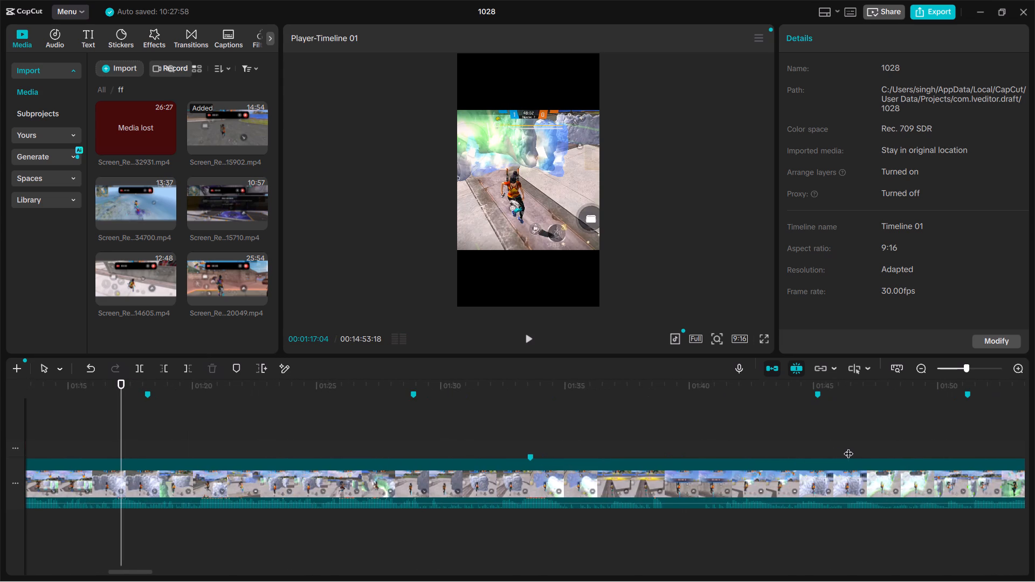
pyautogui.click(513, 431)
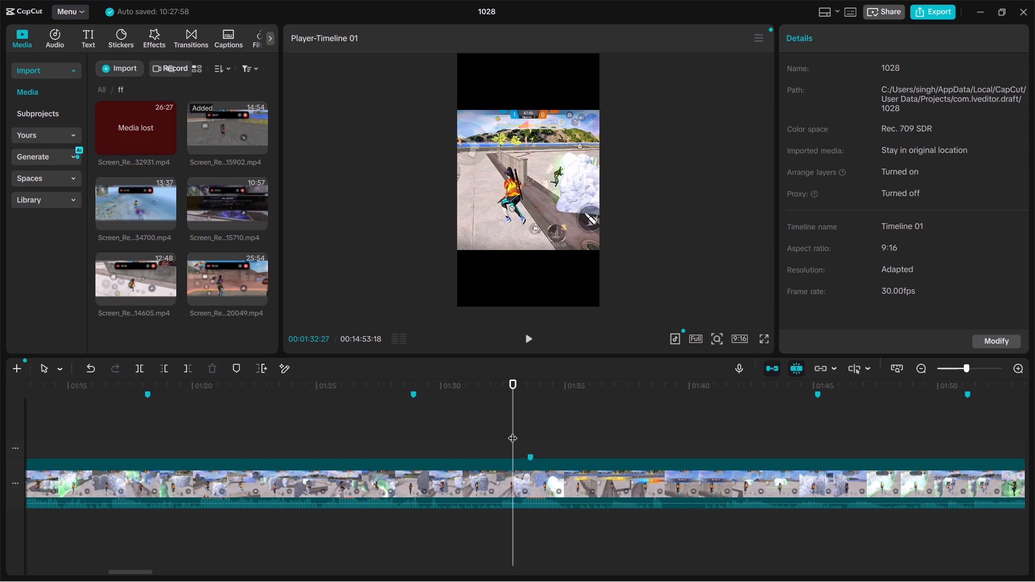
pyautogui.write('b')
pyautogui.press('space')
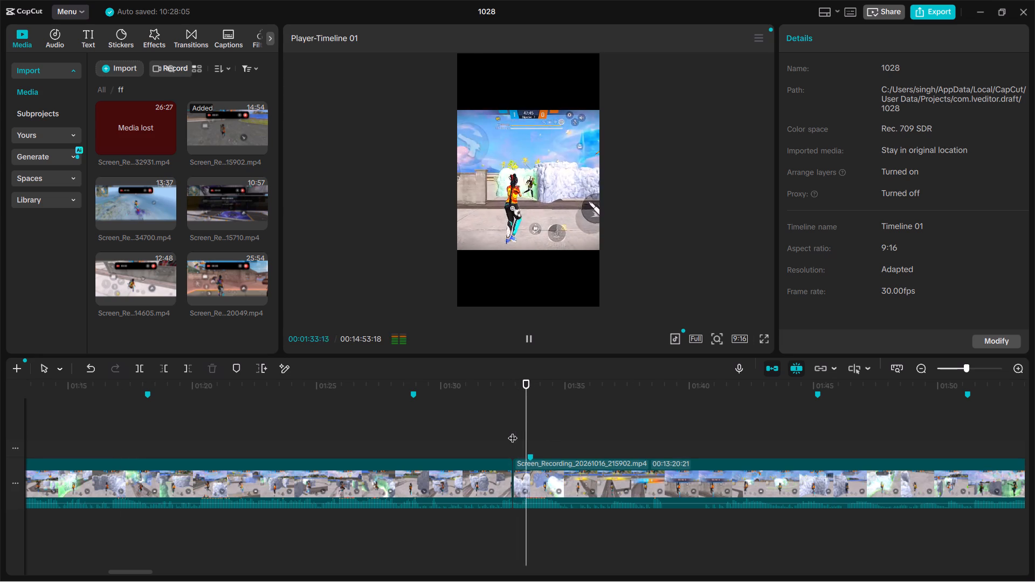
pyautogui.press('space')
pyautogui.write('b')
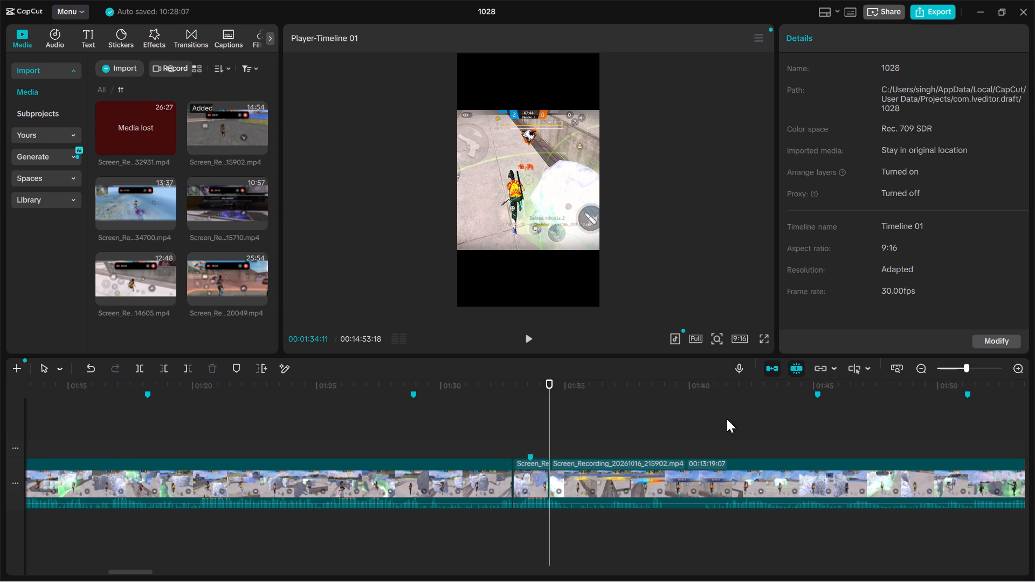
# Isolate the marked round ending after 02:15 by splitting the gameplay clip at 00:02:15:29 and 00:02:17:07.
pyautogui.click(727, 419)
pyautogui.hscroll(-5, 848, 420)
pyautogui.hscroll(1, 270, 396)
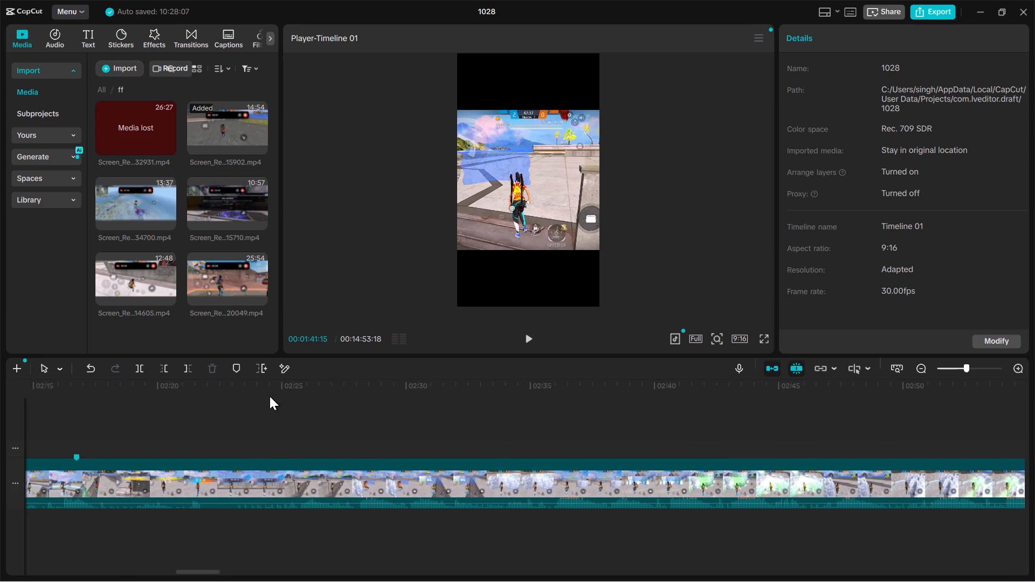
pyautogui.hscroll(1, 270, 396)
pyautogui.click(61, 441)
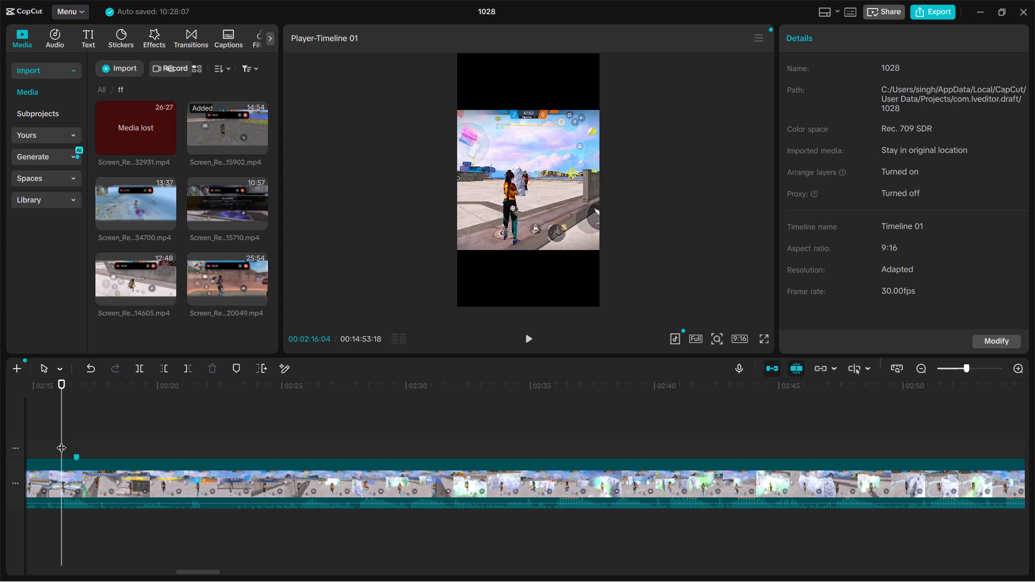
pyautogui.press('Left')
pyautogui.press('Left')
pyautogui.press('Left')
pyautogui.press('Left')
pyautogui.press('Left')
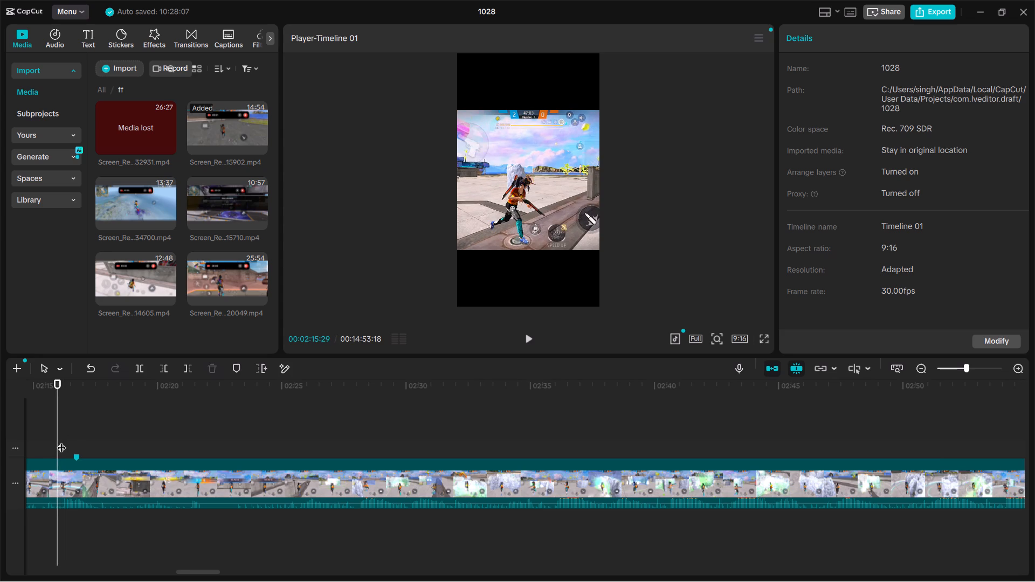
pyautogui.press('b')
pyautogui.press('space')
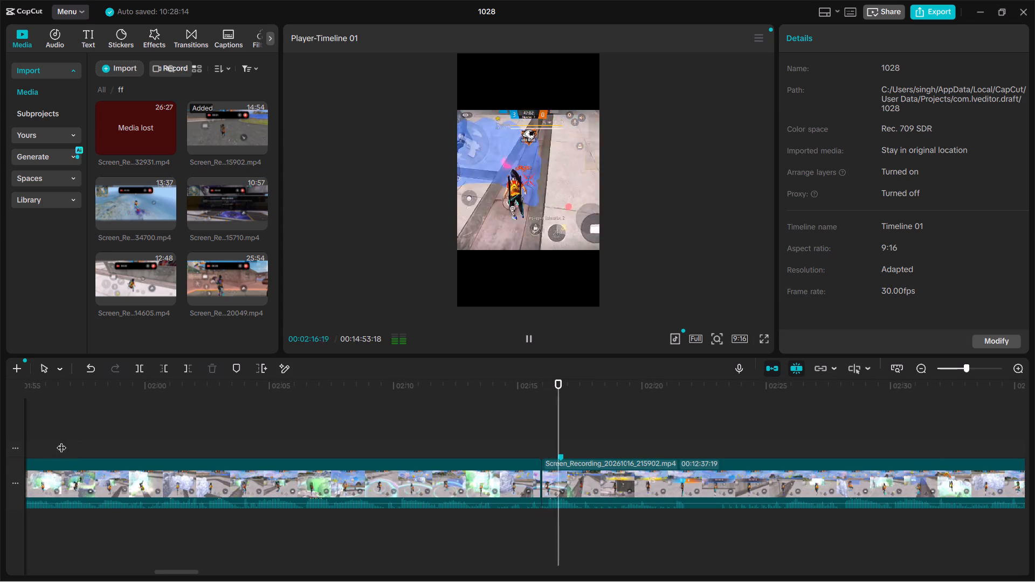
pyautogui.press('space')
pyautogui.write('b')
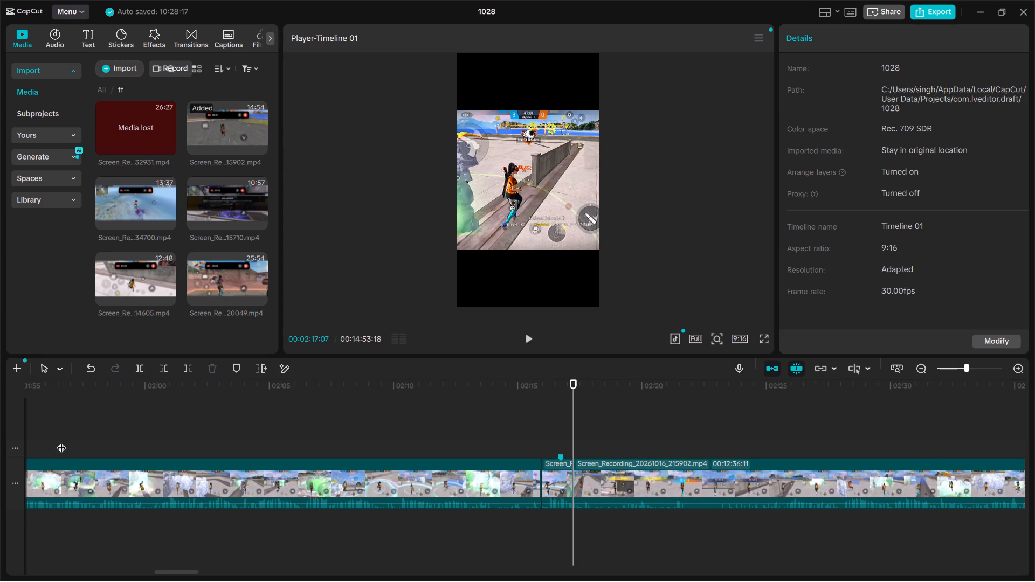
# Examine the frames just after the cut at 00:02:17:07 to check how the round ends.
pyautogui.press('space')
pyautogui.press('Right')
pyautogui.press('Right')
pyautogui.press('Right')
pyautogui.press('Right')
pyautogui.press('Right')
pyautogui.press('Right')
pyautogui.press('Right')
pyautogui.press('Right')
pyautogui.press('Right')
pyautogui.press('Right')
pyautogui.press('Right')
pyautogui.press('Right')
pyautogui.press('Right')
pyautogui.press('Right')
pyautogui.press('Right')
pyautogui.press('Right')
pyautogui.press('Right')
pyautogui.press('Right')
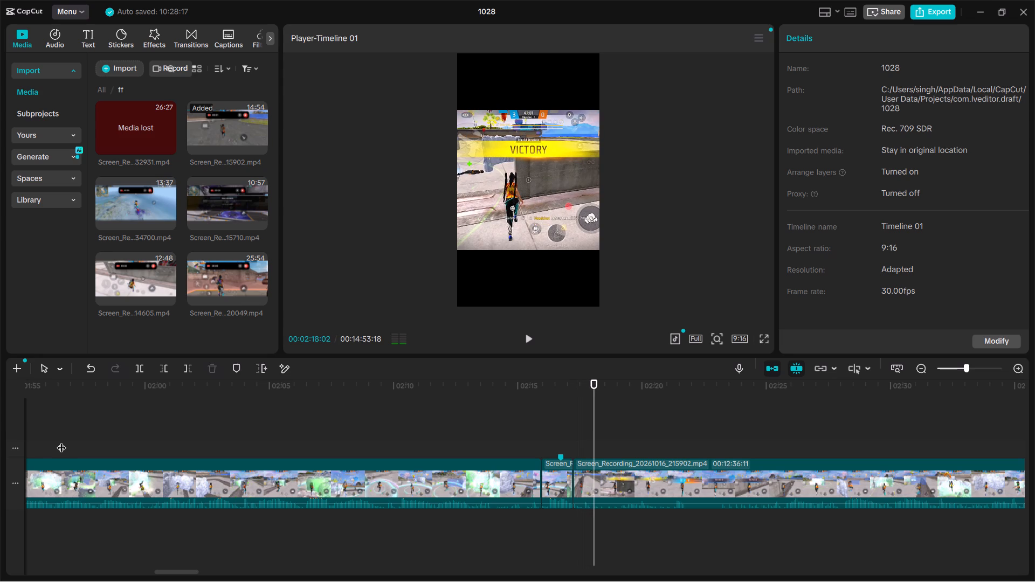
# Isolate the marked round ending before 02:56 by splitting the gameplay clip at 00:02:53:25 and 00:02:55:23.
pyautogui.hscroll(-2, 717, 447)
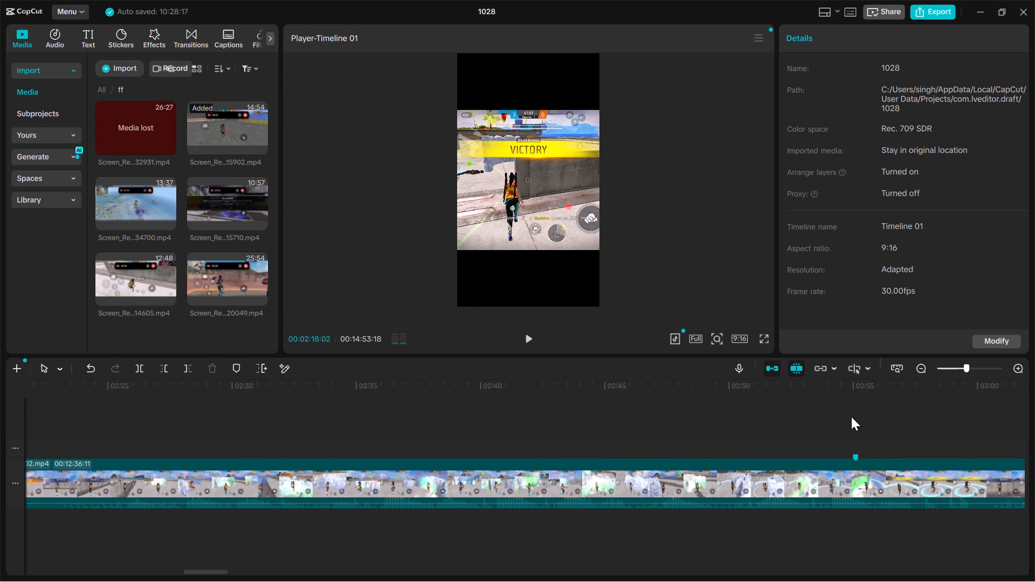
pyautogui.click(815, 425)
pyautogui.press('space')
pyautogui.press('space')
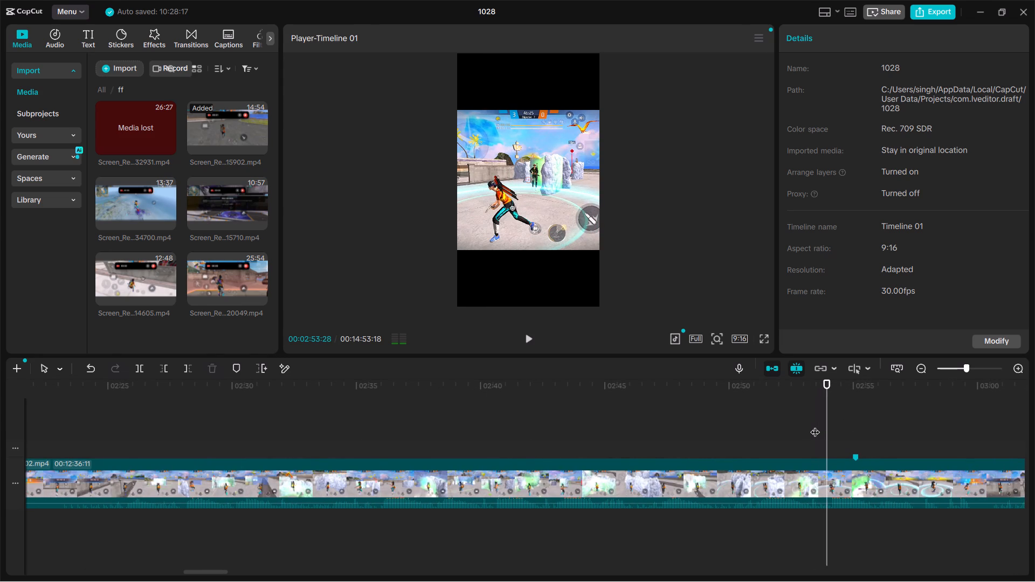
pyautogui.press('Left')
pyautogui.press('Left')
pyautogui.press('Left')
pyautogui.write('b')
pyautogui.press('space')
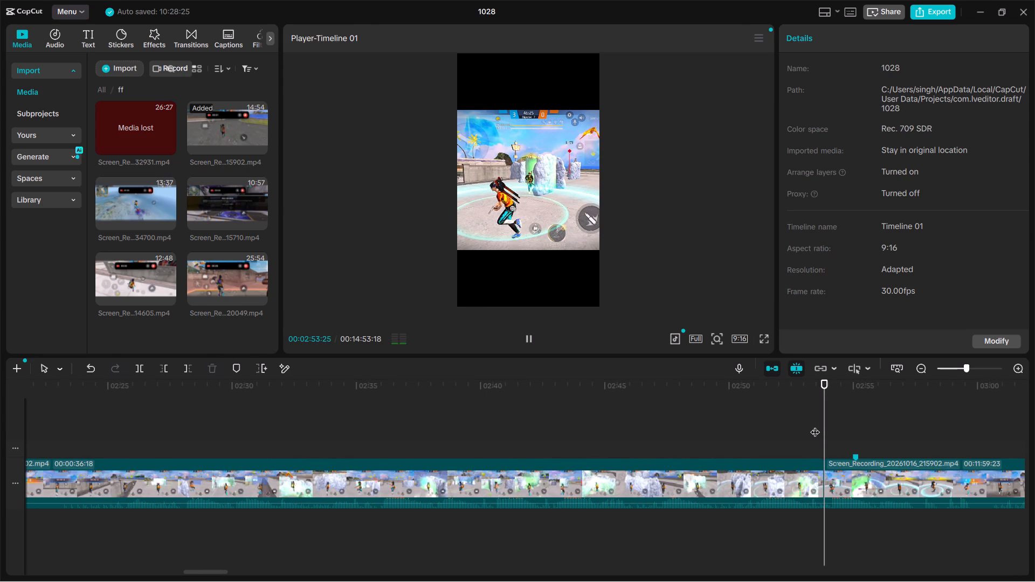
pyautogui.press('space')
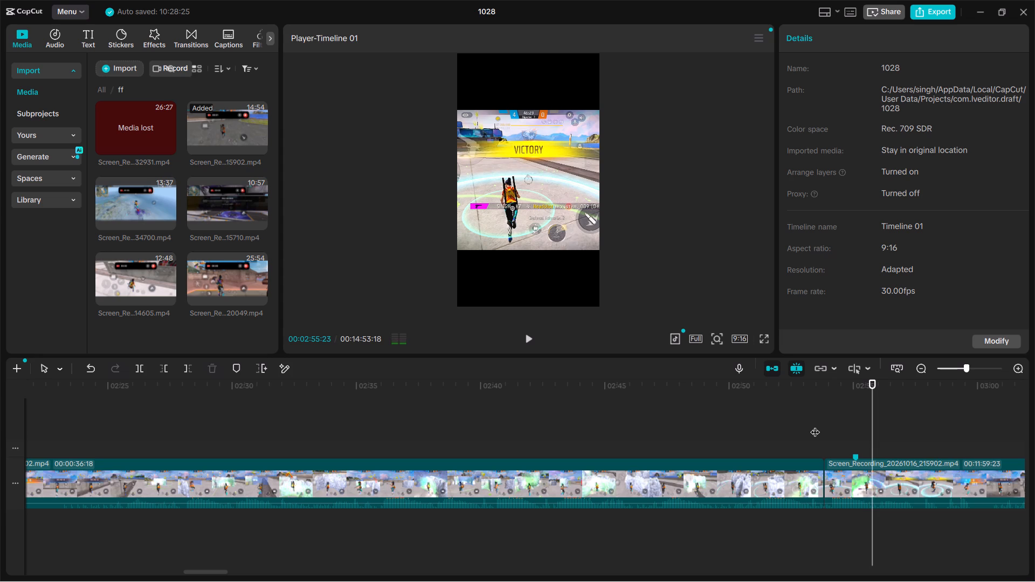
pyautogui.write('b')
# Isolate the marked round ending near 03:17 by splitting the gameplay clip at about 00:03:15 and 00:03:18.
pyautogui.press('space')
pyautogui.hscroll(-1, 815, 425)
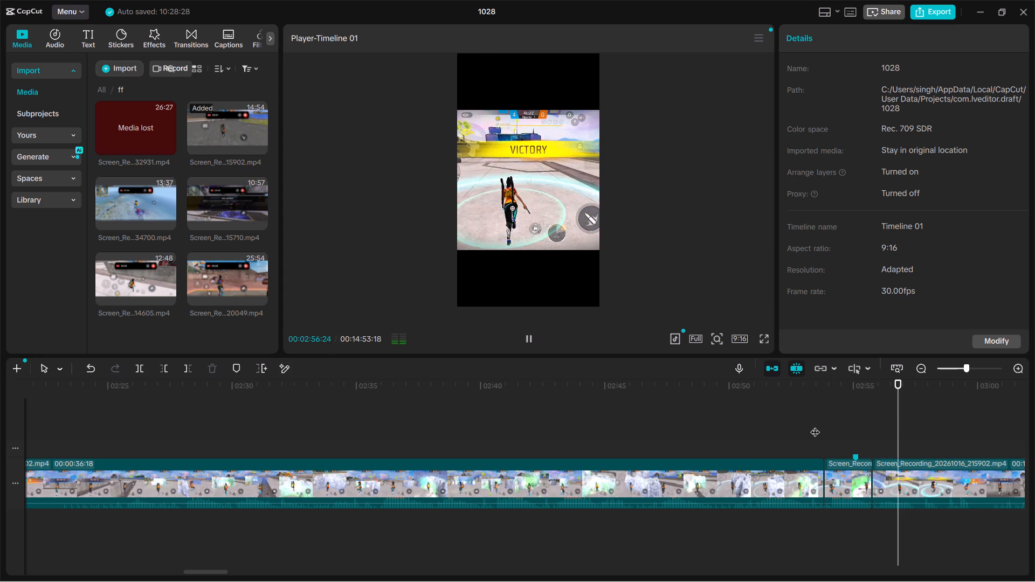
pyautogui.hscroll(-3, 815, 425)
pyautogui.click(558, 419)
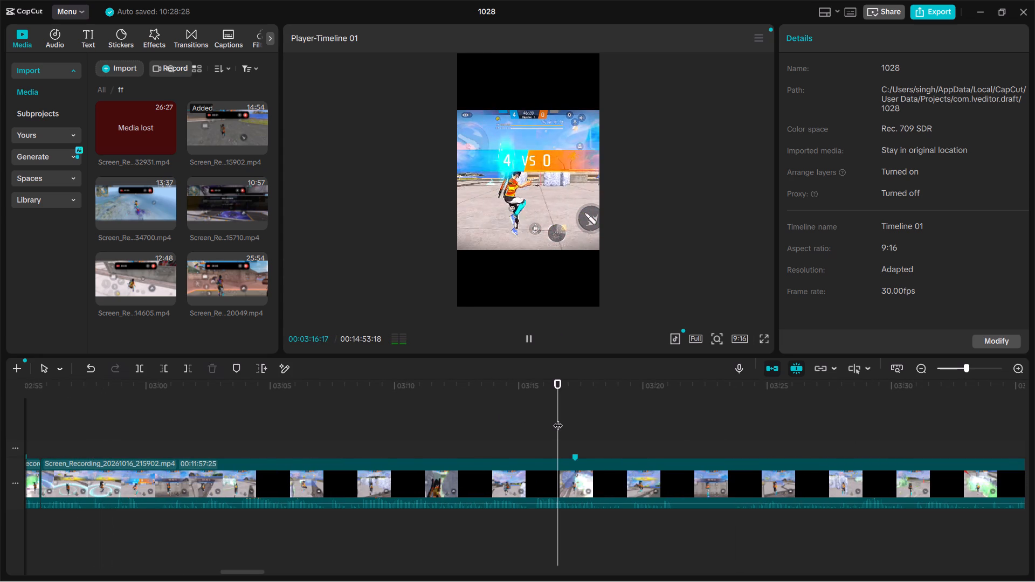
pyautogui.press('Left')
pyautogui.press('Left')
pyautogui.press('Left')
pyautogui.press('Left')
pyautogui.press('Left')
pyautogui.press('Left')
pyautogui.press('Left')
pyautogui.press('Left')
pyautogui.press('Left')
pyautogui.press('Left')
pyautogui.press('Left')
pyautogui.press('Left')
pyautogui.press('Left')
pyautogui.press('Left')
pyautogui.press('Left')
pyautogui.press('Left')
pyautogui.press('Left')
pyautogui.press('Left')
pyautogui.press('Left')
pyautogui.press('Left')
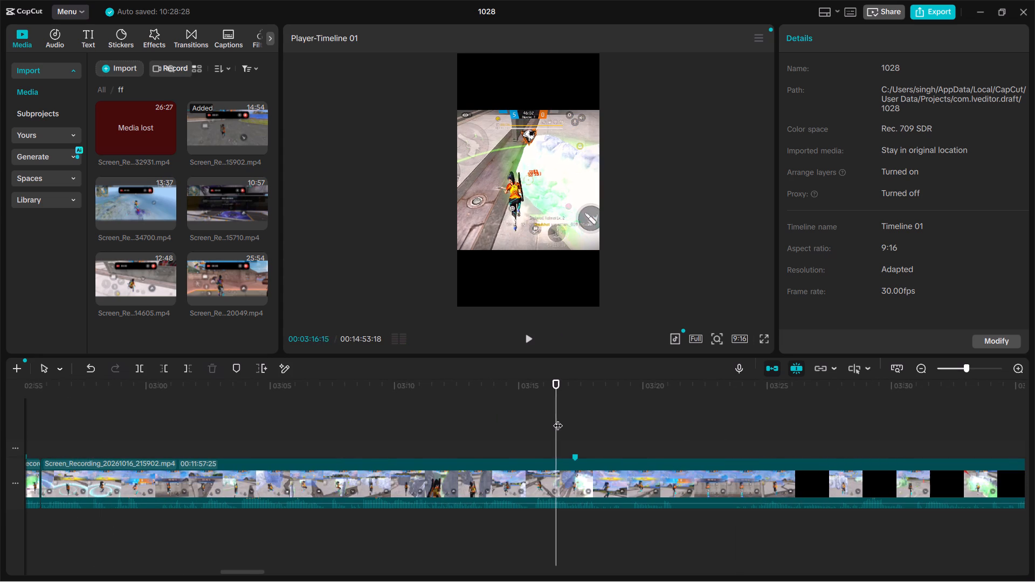
pyautogui.press('Left')
pyautogui.press('Left')
pyautogui.press('Left')
pyautogui.press('Left')
pyautogui.press('Left')
pyautogui.press('Left')
pyautogui.press('Left')
pyautogui.press('Left')
pyautogui.press('Left')
pyautogui.press('Left')
pyautogui.press('Left')
pyautogui.press('Left')
pyautogui.press('Left')
pyautogui.press('Left')
pyautogui.press('Left')
pyautogui.press('Left')
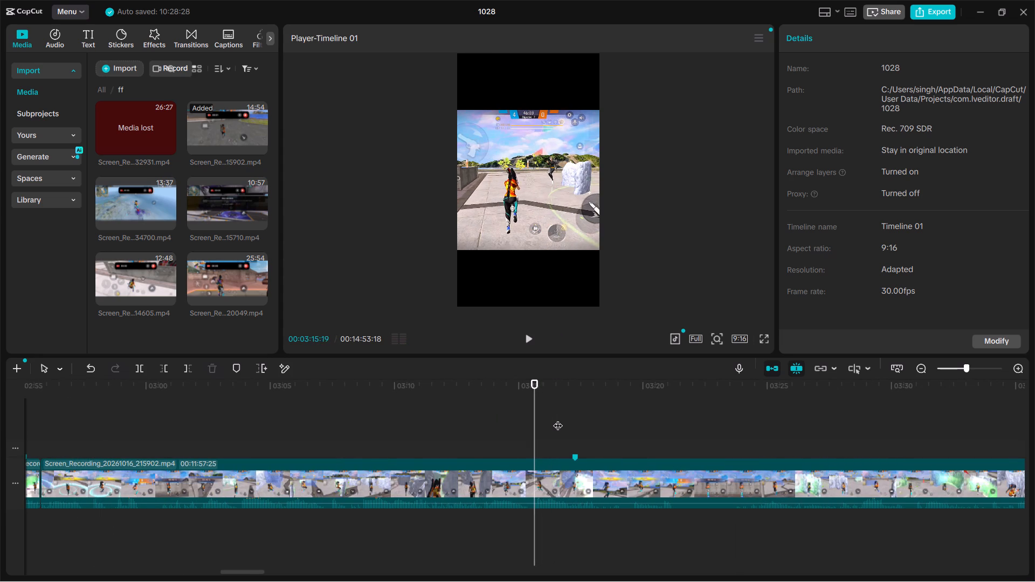
pyautogui.write('b')
pyautogui.press('space')
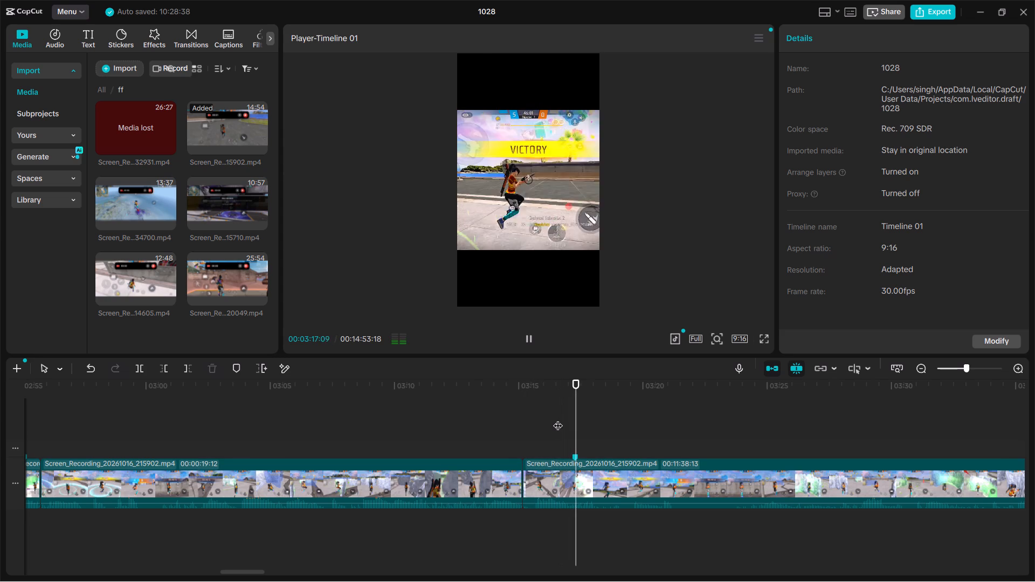
pyautogui.press('space')
pyautogui.write('b')
# Examine the gameplay and timeline after the cut near 00:03:18 to locate the next marked kill.
pyautogui.press('space')
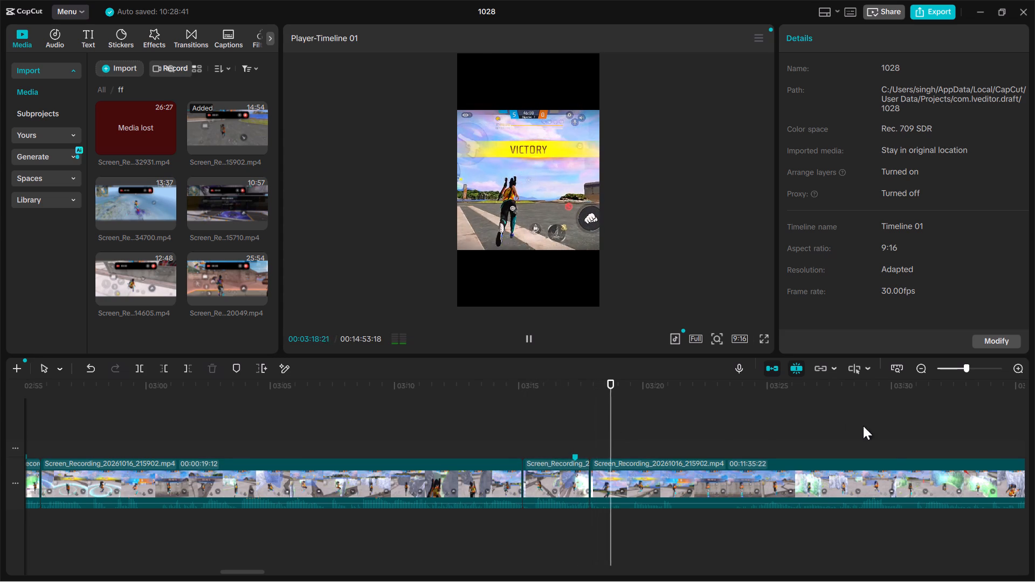
pyautogui.hscroll(-3, 886, 453)
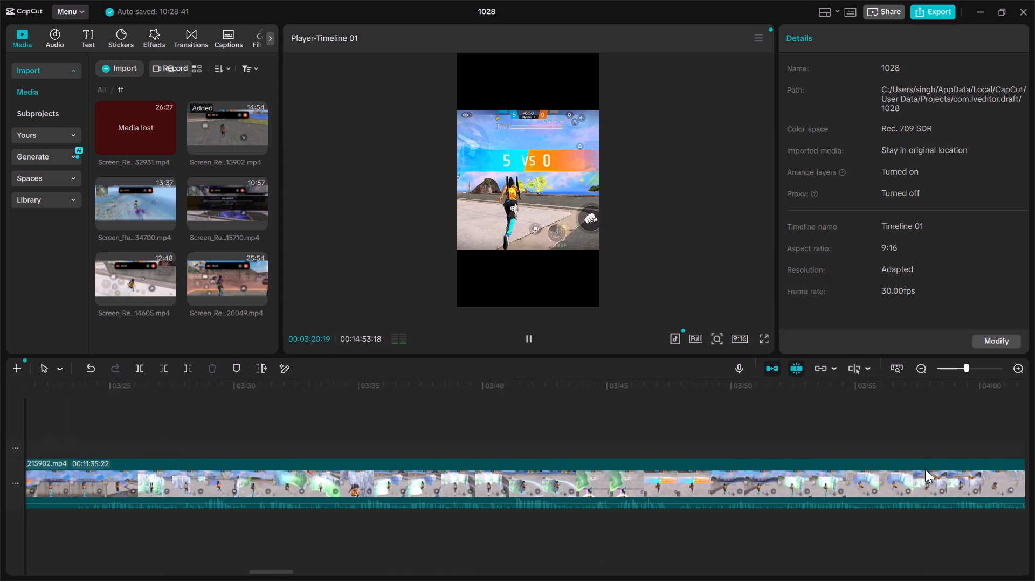
pyautogui.hscroll(-6, 925, 469)
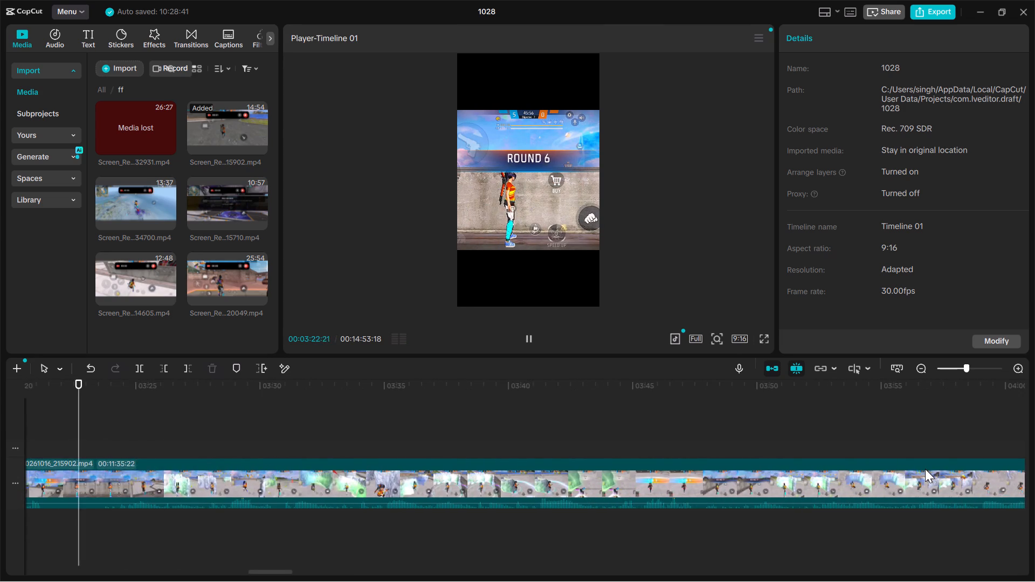
pyautogui.hscroll(-15, 925, 469)
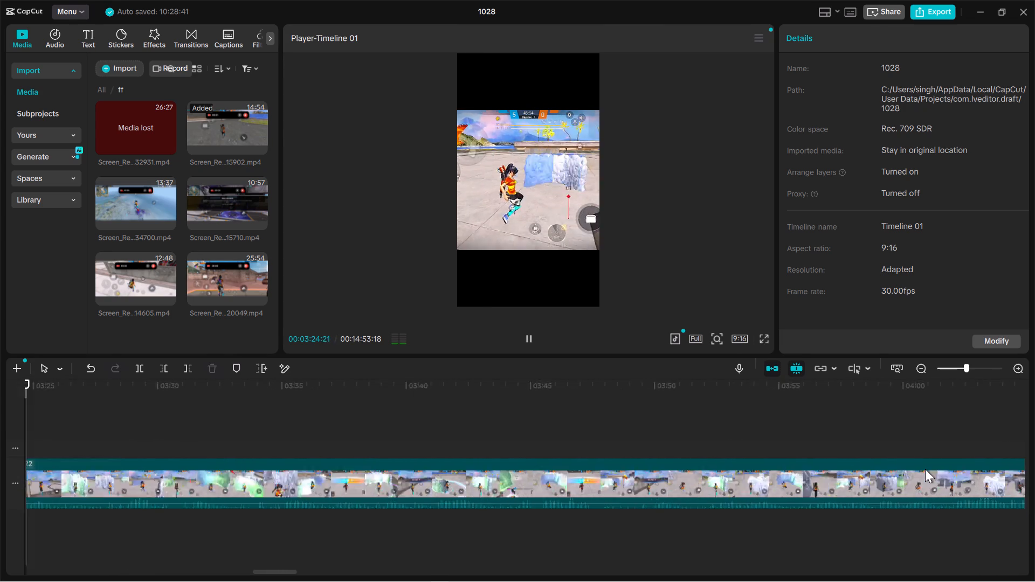
pyautogui.hscroll(-15, 925, 469)
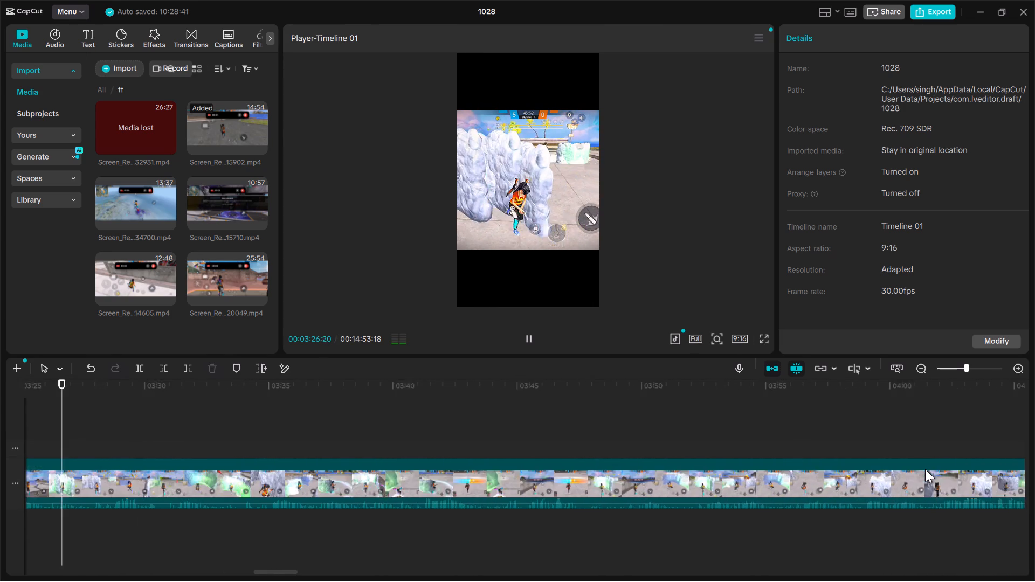
pyautogui.hscroll(-14, 925, 469)
pyautogui.hscroll(-14, 925, 469)
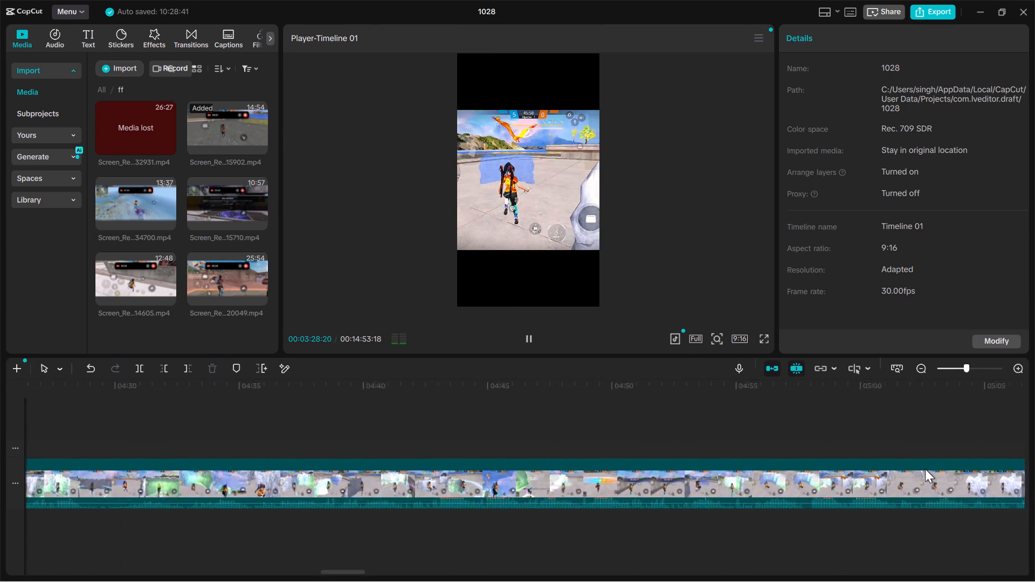
pyautogui.hscroll(-9, 925, 469)
pyautogui.keyDown('ctrl'); pyautogui.scroll(-5, 925, 469); pyautogui.keyUp('ctrl')
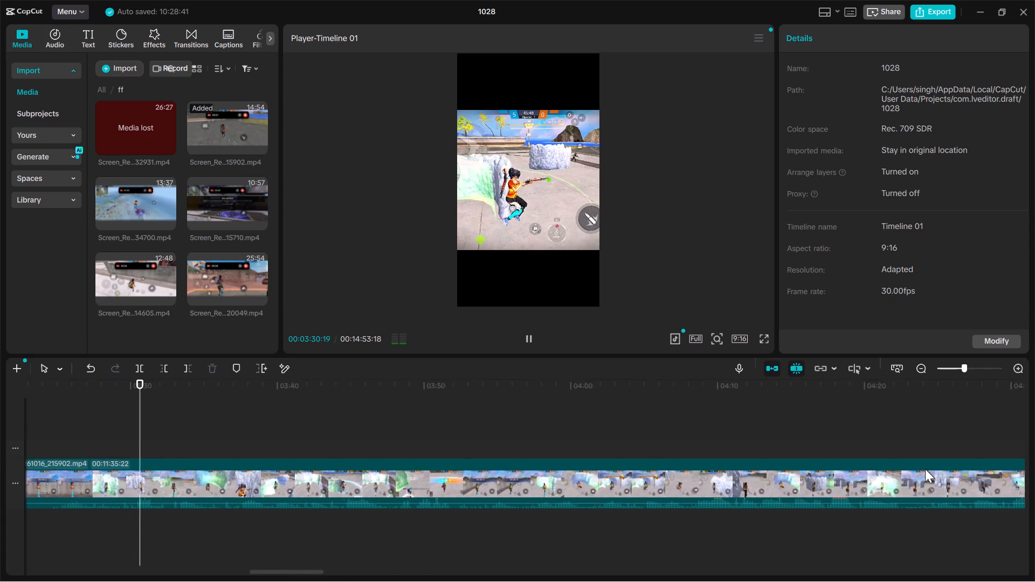
pyautogui.keyDown('ctrl'); pyautogui.scroll(-10, 925, 469); pyautogui.keyUp('ctrl')
pyautogui.hscroll(-6, 925, 469)
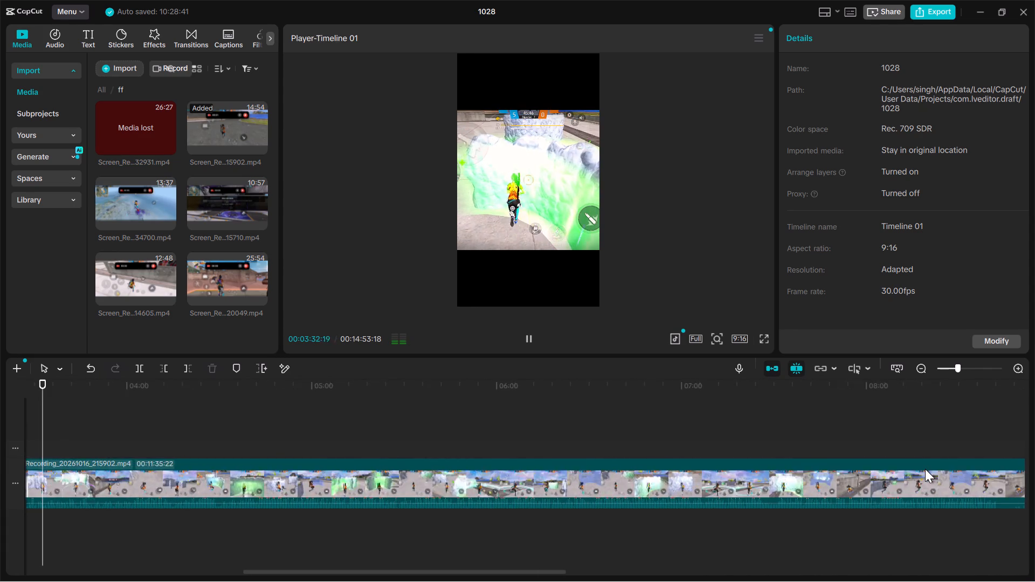
pyautogui.hscroll(-11, 925, 469)
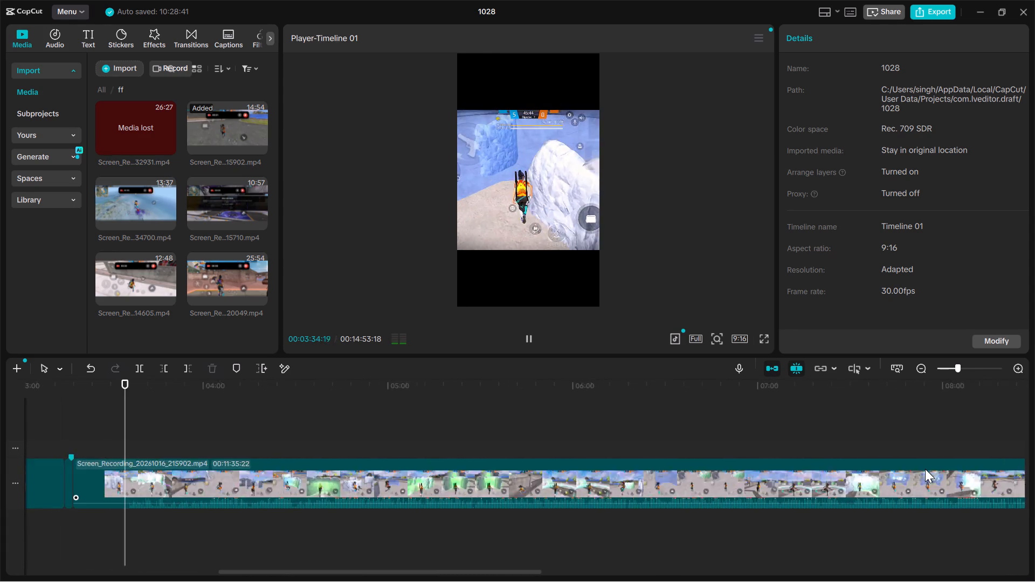
pyautogui.hscroll(-13, 925, 469)
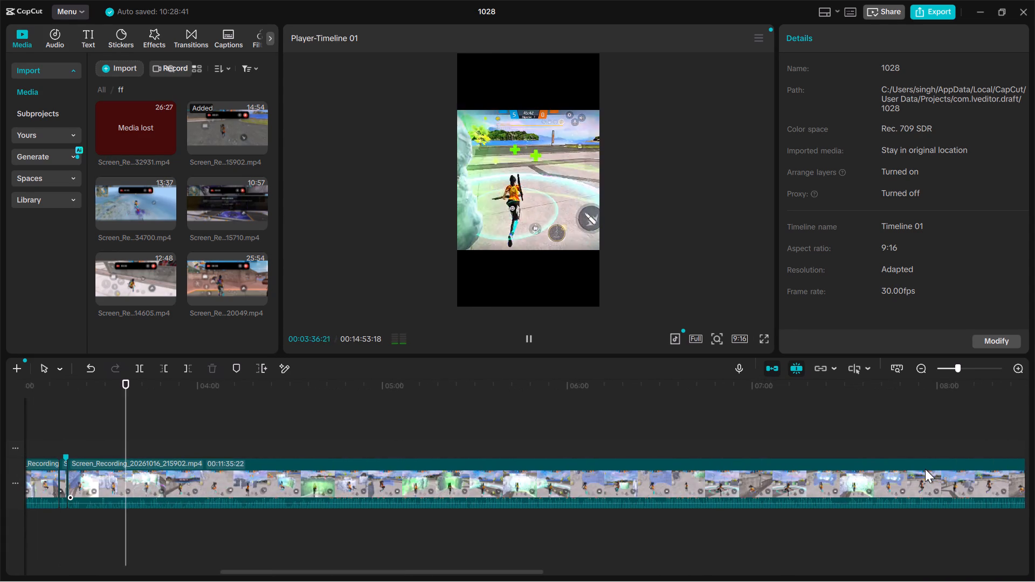
pyautogui.hscroll(-5, 925, 469)
pyautogui.hscroll(1, 925, 469)
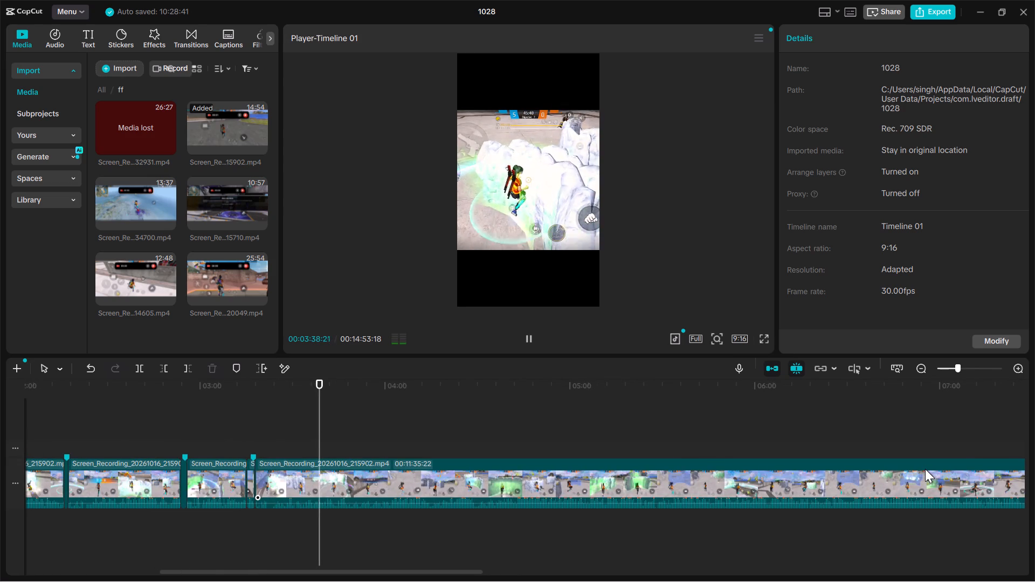
pyautogui.keyDown('ctrl'); pyautogui.scroll(-4, 925, 469); pyautogui.keyUp('ctrl')
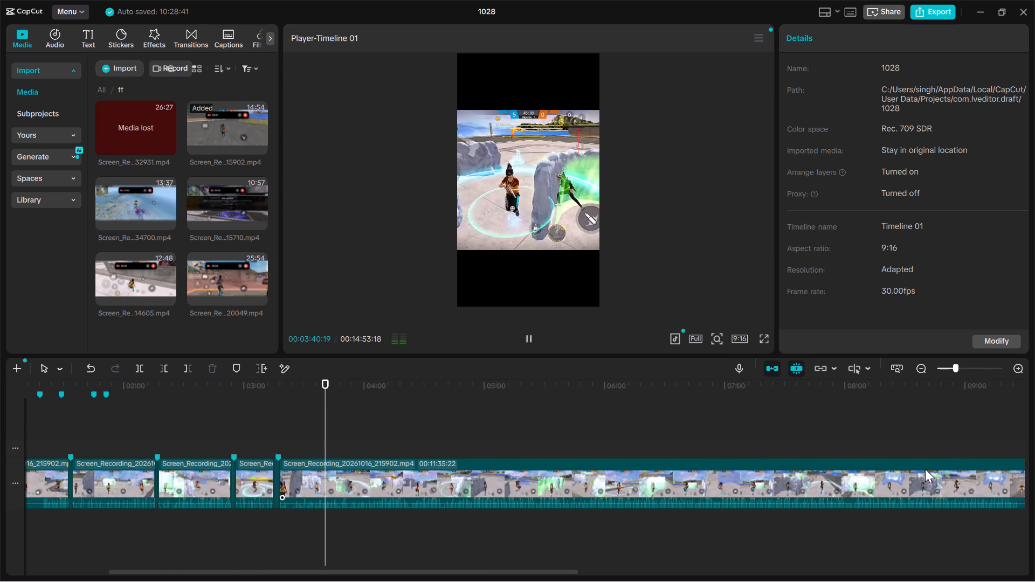
pyautogui.press('space')
pyautogui.keyDown('ctrl'); pyautogui.scroll(-8, 925, 469); pyautogui.keyUp('ctrl')
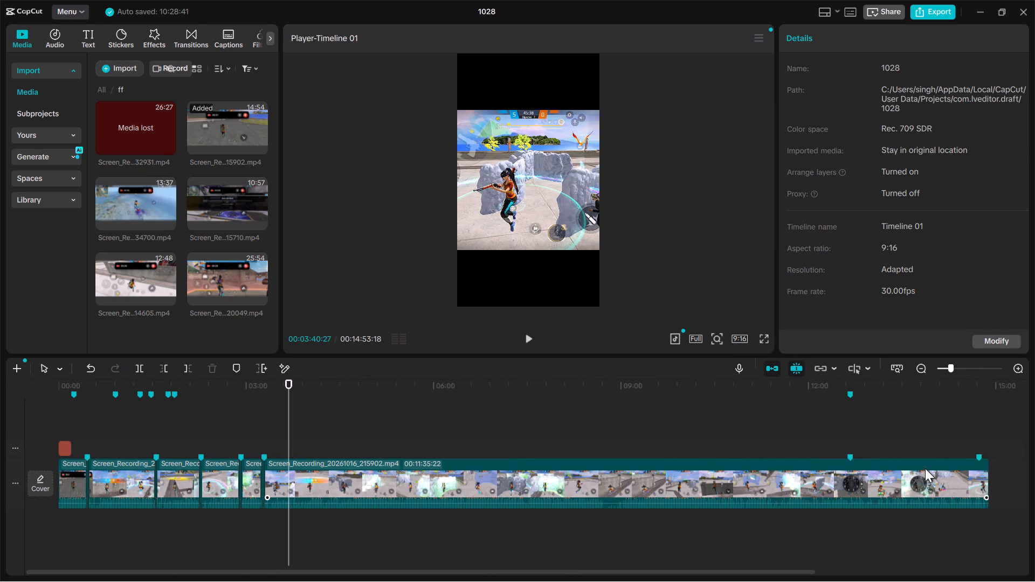
# Split the long gameplay clip at 00:12:23:03, shortly before the marker near 12:40.
pyautogui.click(829, 436)
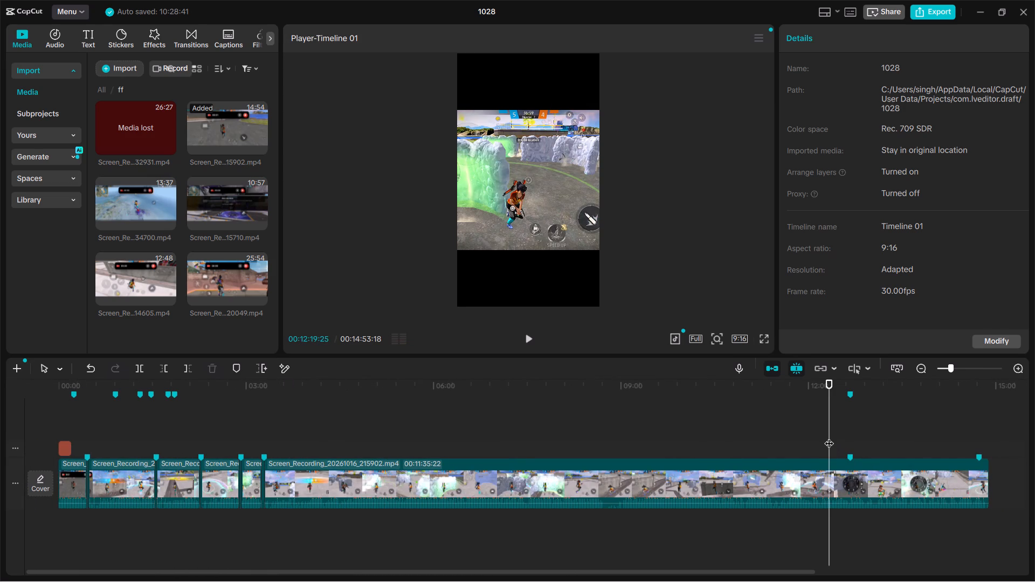
pyautogui.keyDown('ctrl'); pyautogui.scroll(5, 854, 486); pyautogui.keyUp('ctrl')
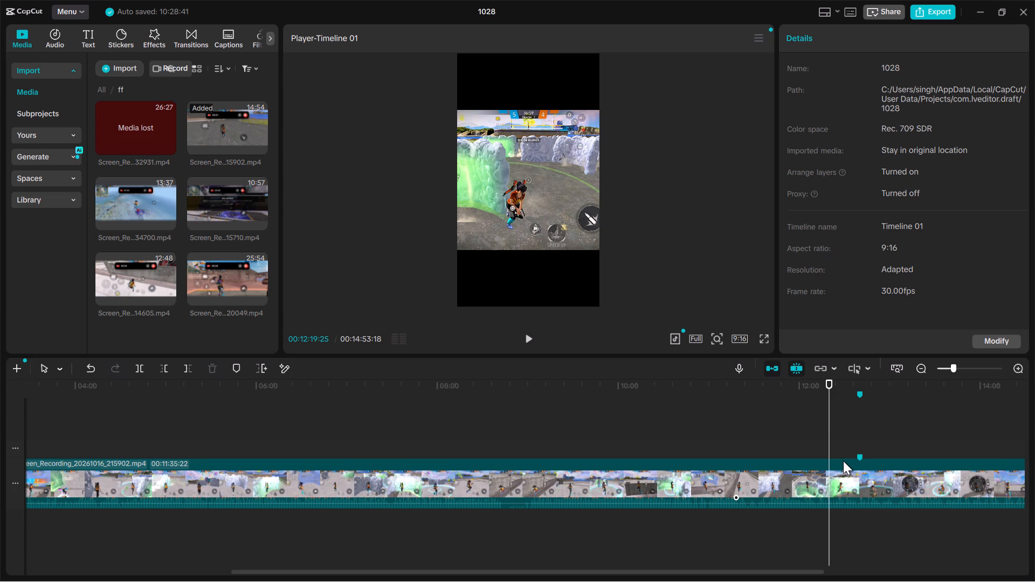
pyautogui.press('space')
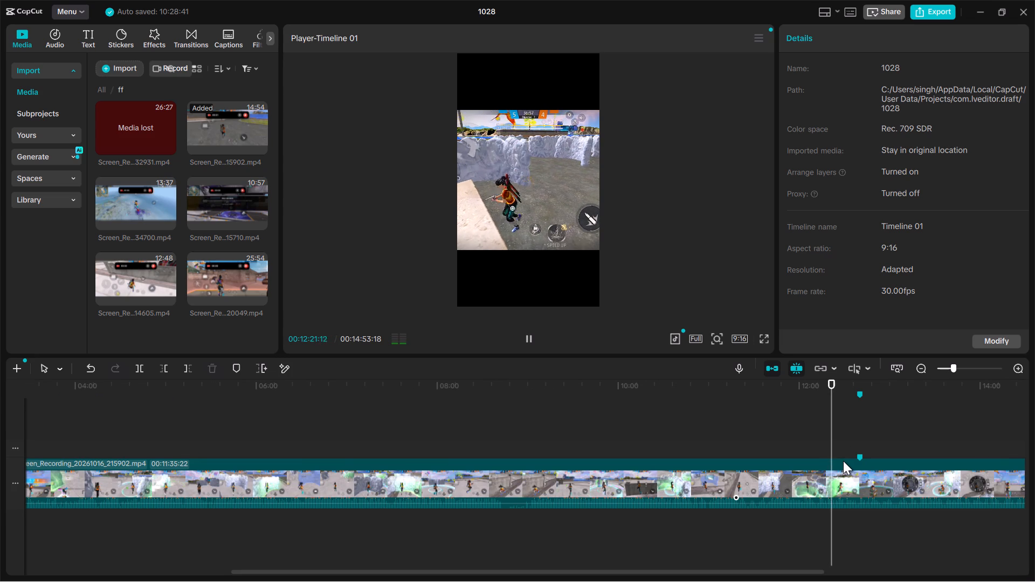
pyautogui.press('space')
pyautogui.press('space')
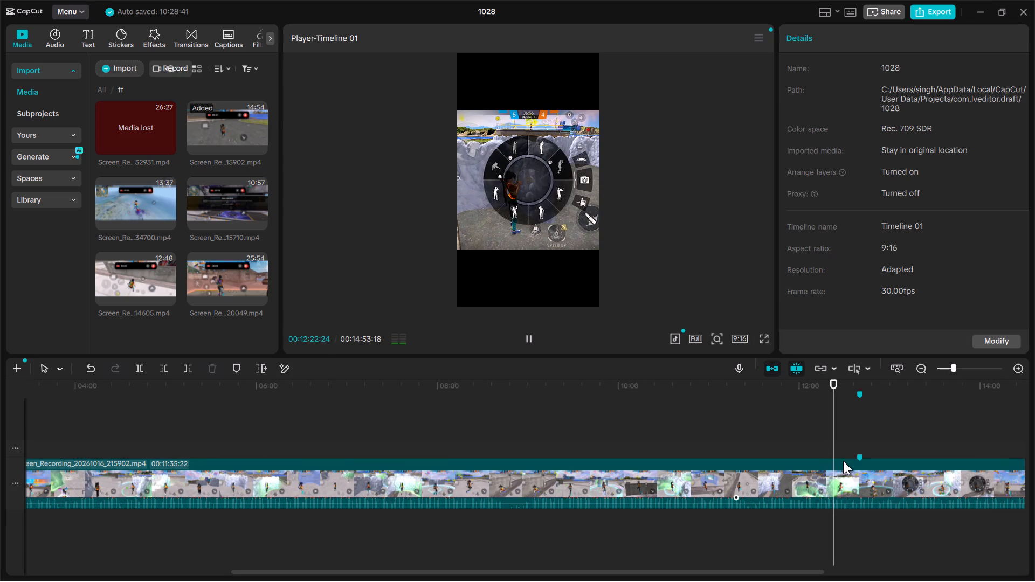
pyautogui.press('space')
pyautogui.write('b')
# Split the gameplay clip again at 00:12:29:02 and delete the short section between the two cuts.
pyautogui.press('space')
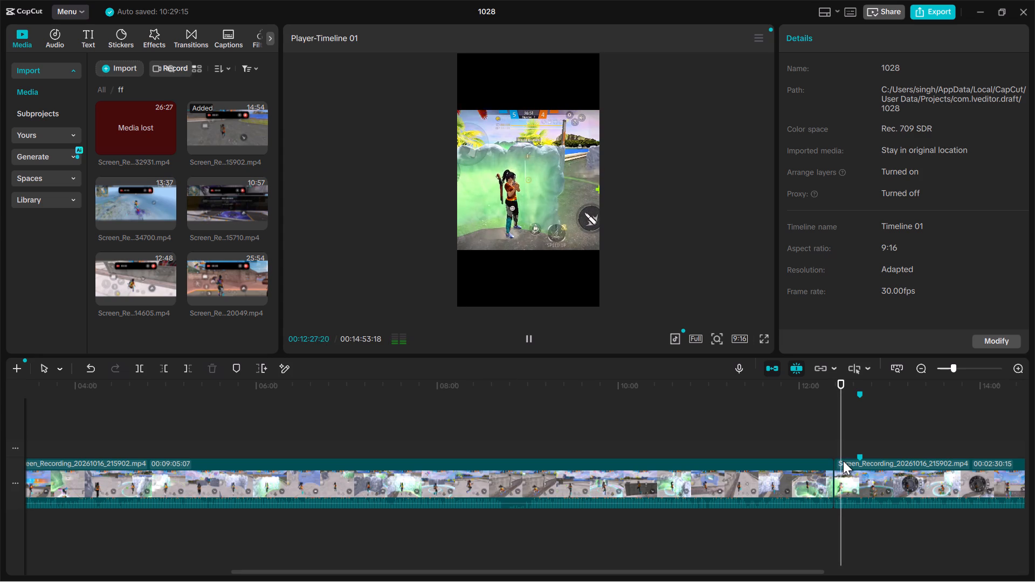
pyautogui.press('space')
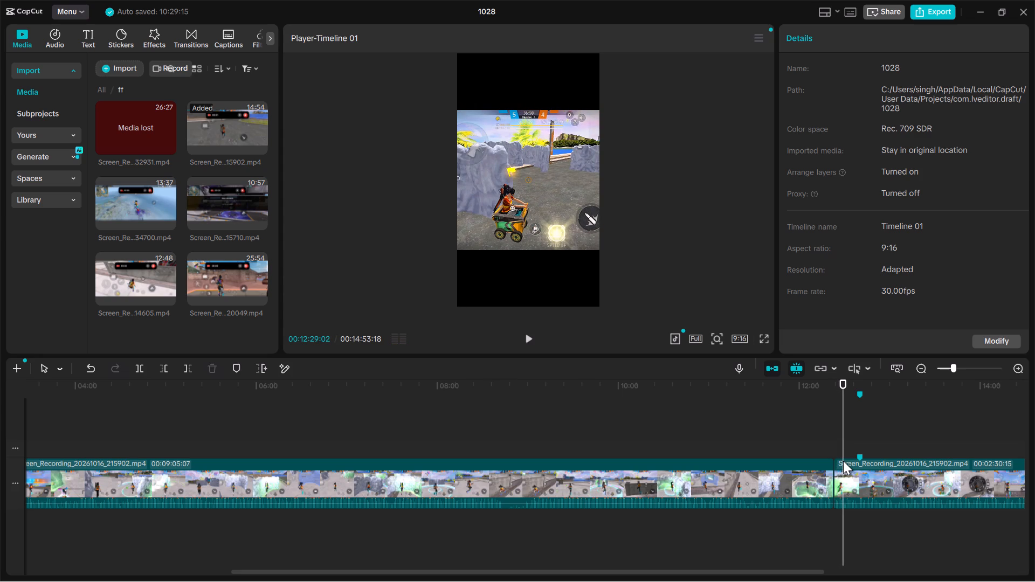
pyautogui.press('b')
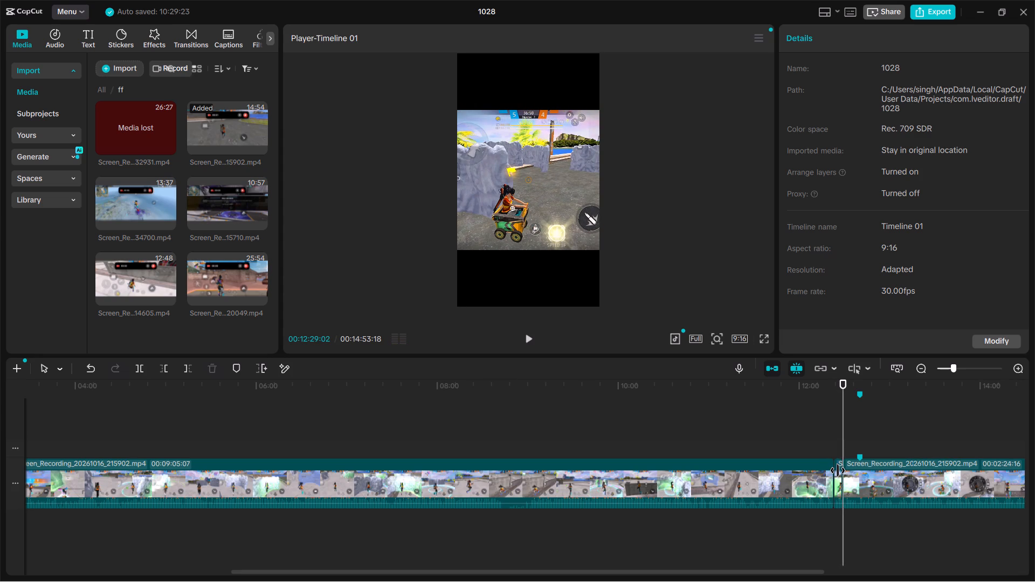
pyautogui.click(838, 470)
pyautogui.press('Delete')
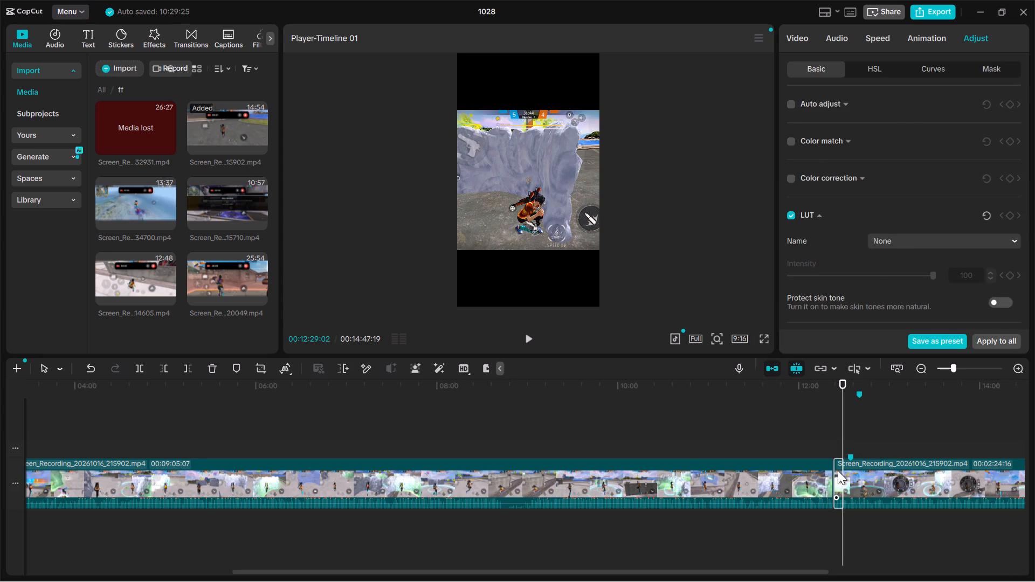
# Play the gameplay from the cut at 00:12:23:03 and split it at 00:12:36:07, just after the round ending.
pyautogui.press('Up')
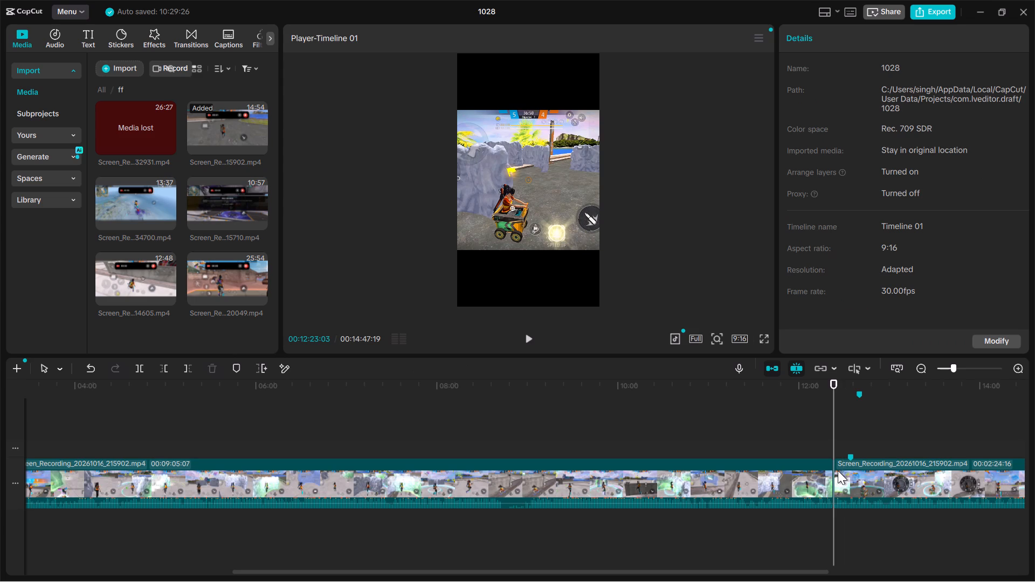
pyautogui.press('space')
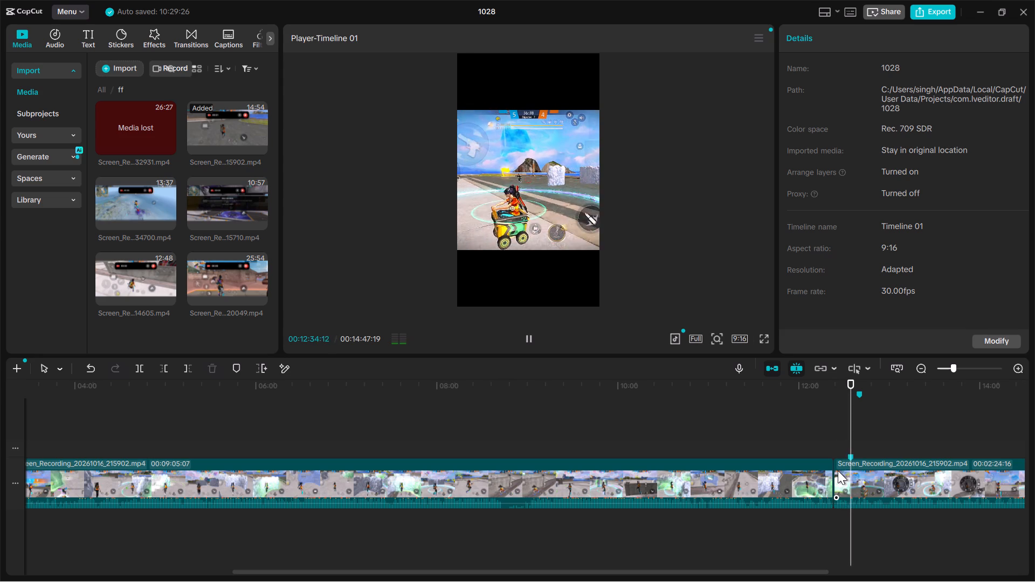
pyautogui.press('space')
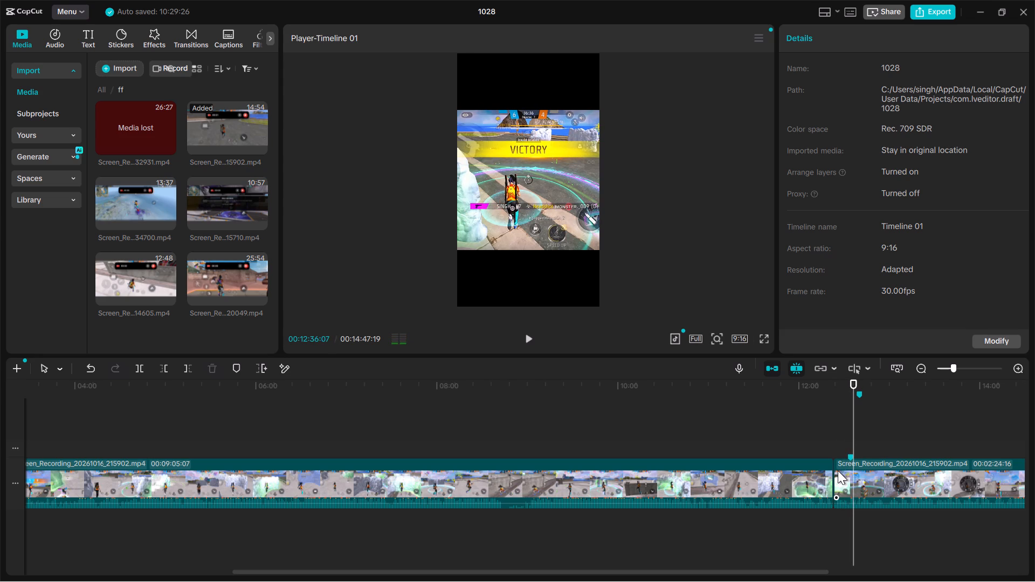
pyautogui.write('b')
# Isolate the last marked kill near the recording's end by splitting the gameplay clip at 00:14:31:20 and 00:14:38:12.
pyautogui.keyDown('ctrl'); pyautogui.scroll(-4, 876, 491); pyautogui.keyUp('ctrl')
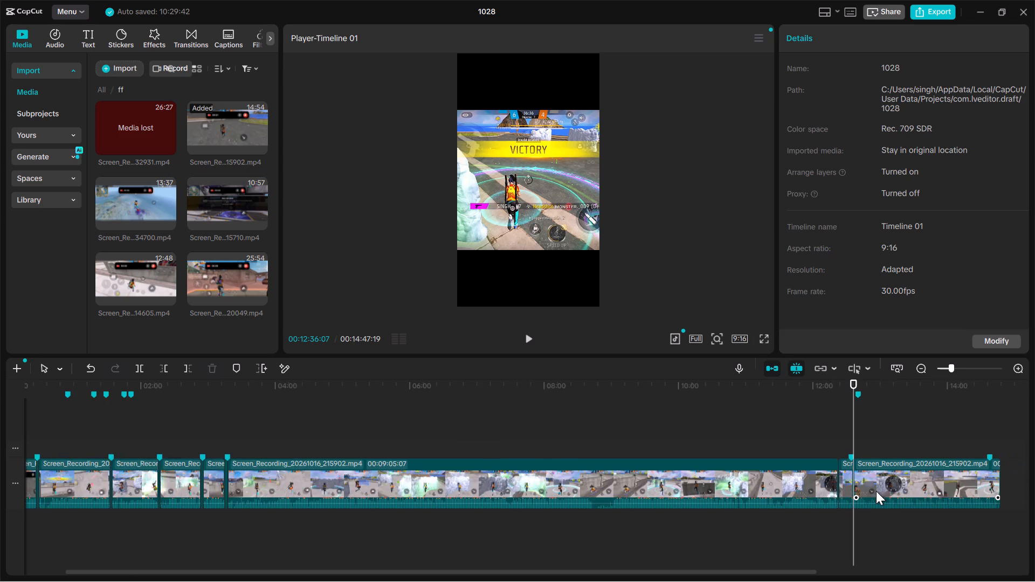
pyautogui.hscroll(-1, 876, 491)
pyautogui.click(699, 441)
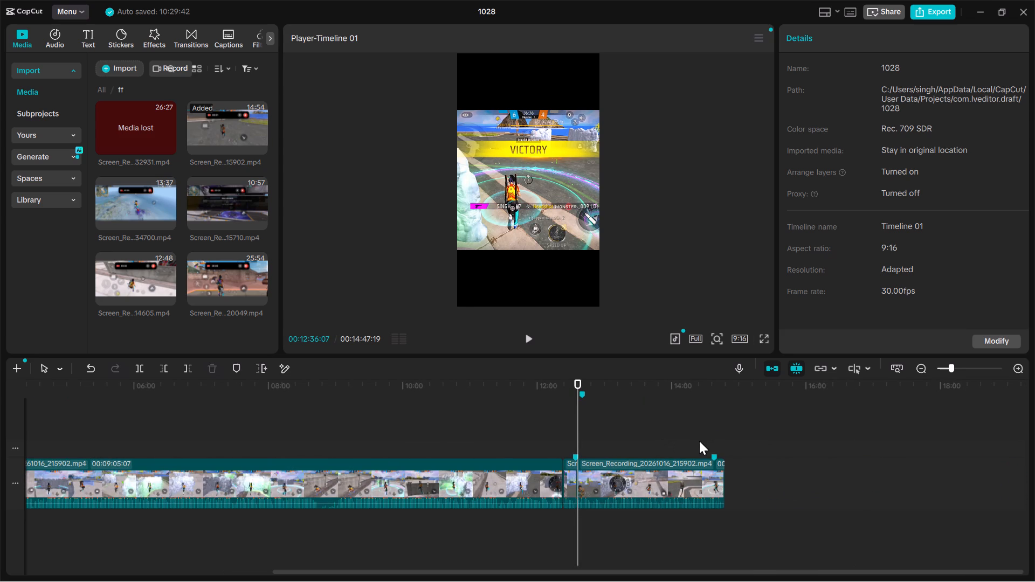
pyautogui.press('space')
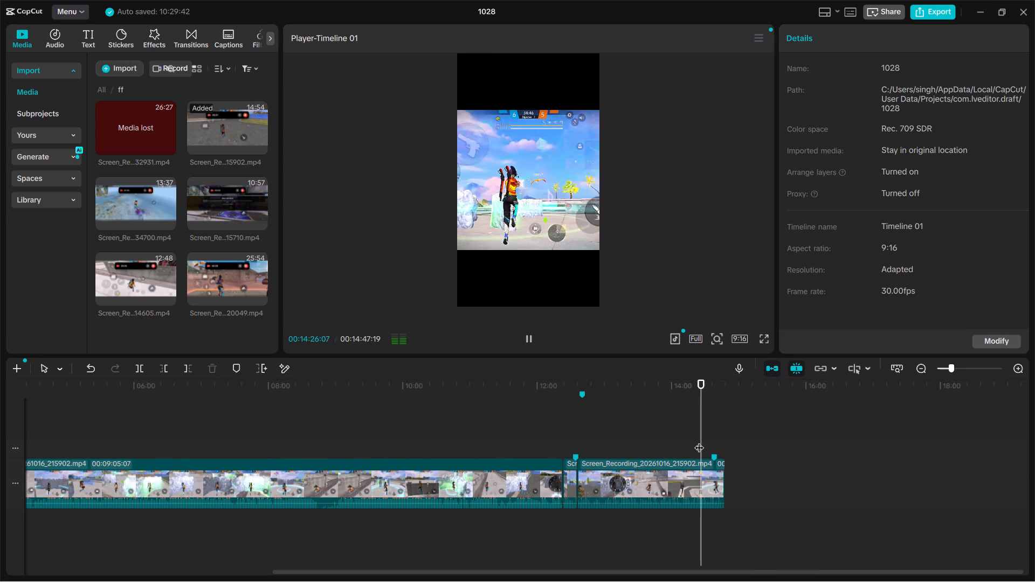
pyautogui.press('space')
pyautogui.press('space')
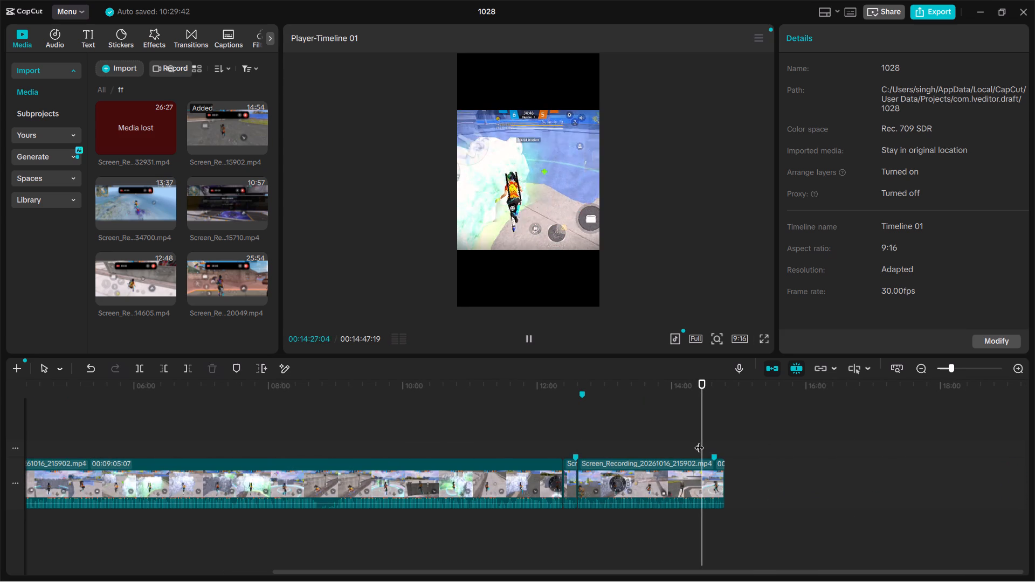
pyautogui.press('space')
pyautogui.press('space')
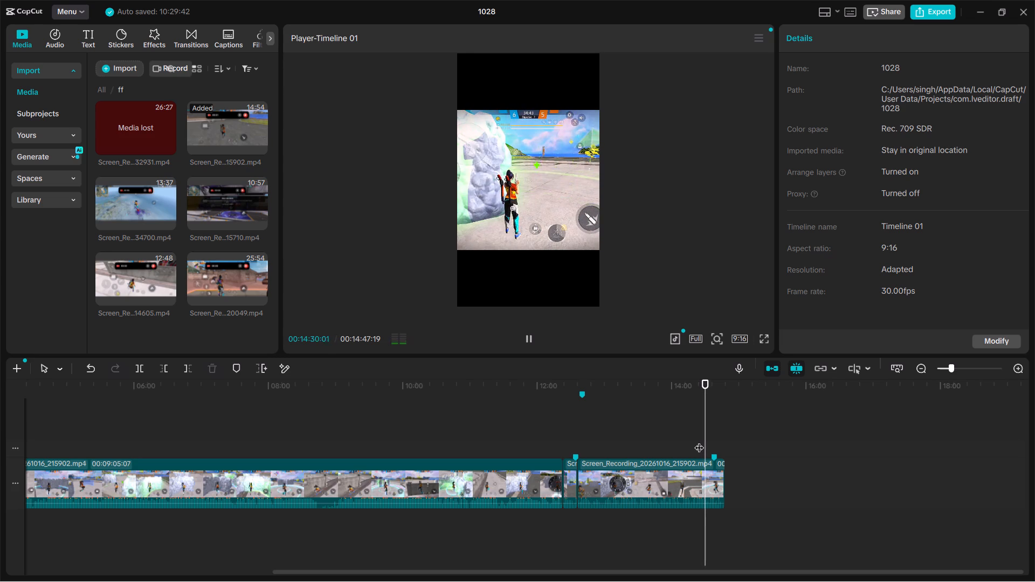
pyautogui.write('b')
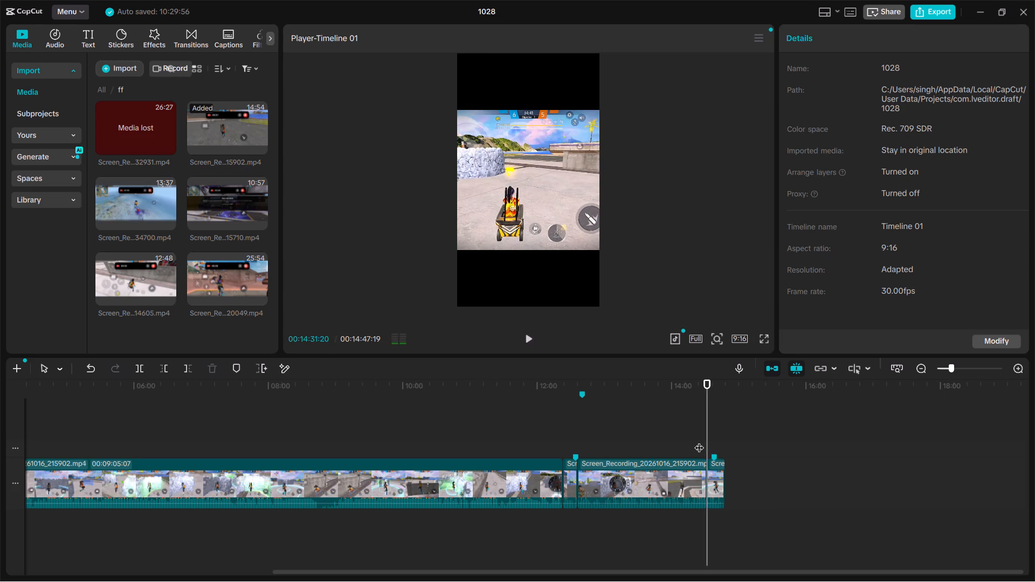
pyautogui.press('space')
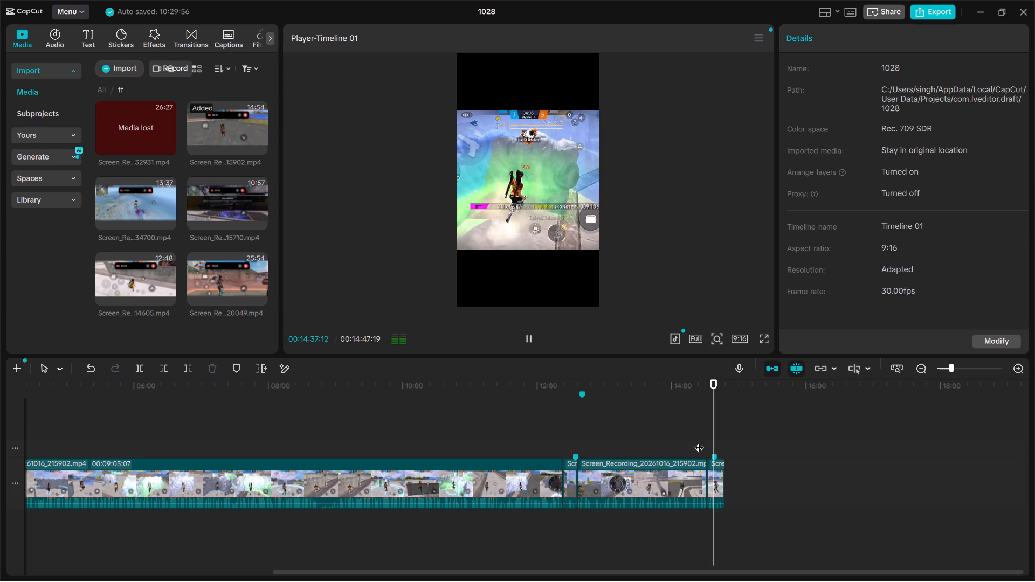
pyautogui.press('space')
pyautogui.write('b')
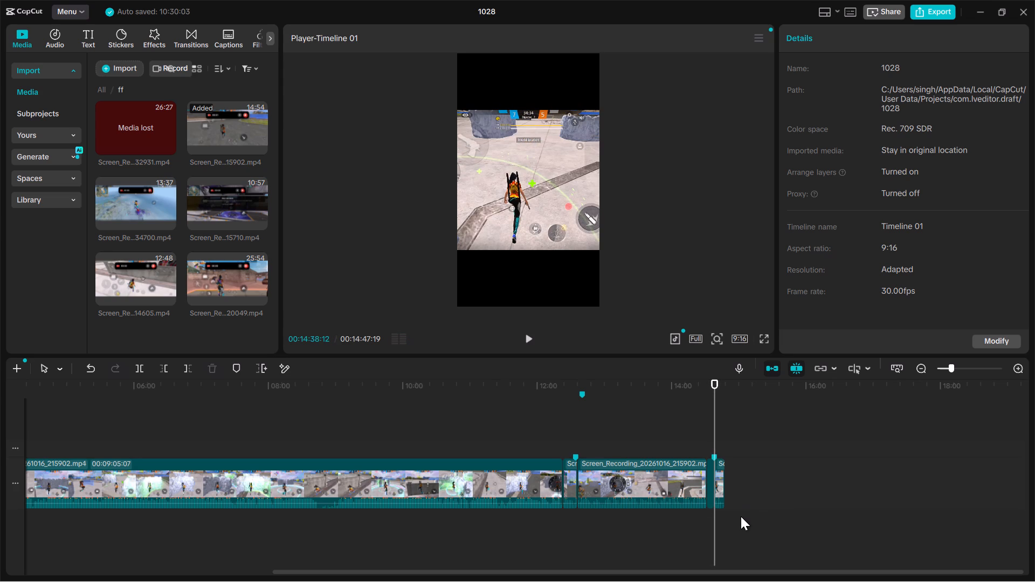
# Delete the leftover tail after 00:14:38:12 and the two long unmarked gameplay clips preceding the last two isolated kills.
pyautogui.keyDown('ctrl'); pyautogui.scroll(4, 741, 516); pyautogui.keyUp('ctrl')
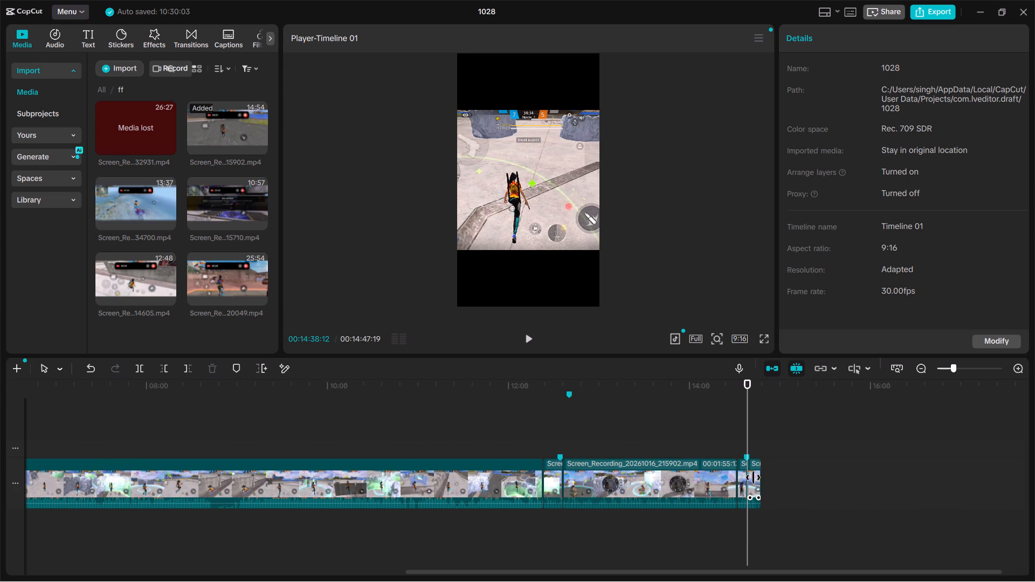
pyautogui.click(753, 477)
pyautogui.press('Delete')
pyautogui.click(659, 487)
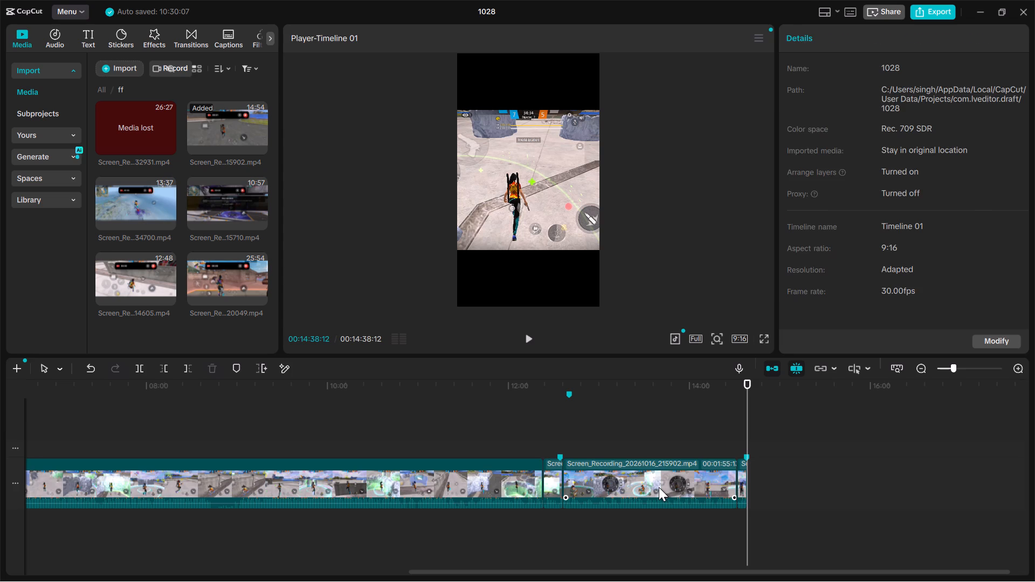
pyautogui.press('Delete')
pyautogui.click(644, 486)
pyautogui.press('Delete')
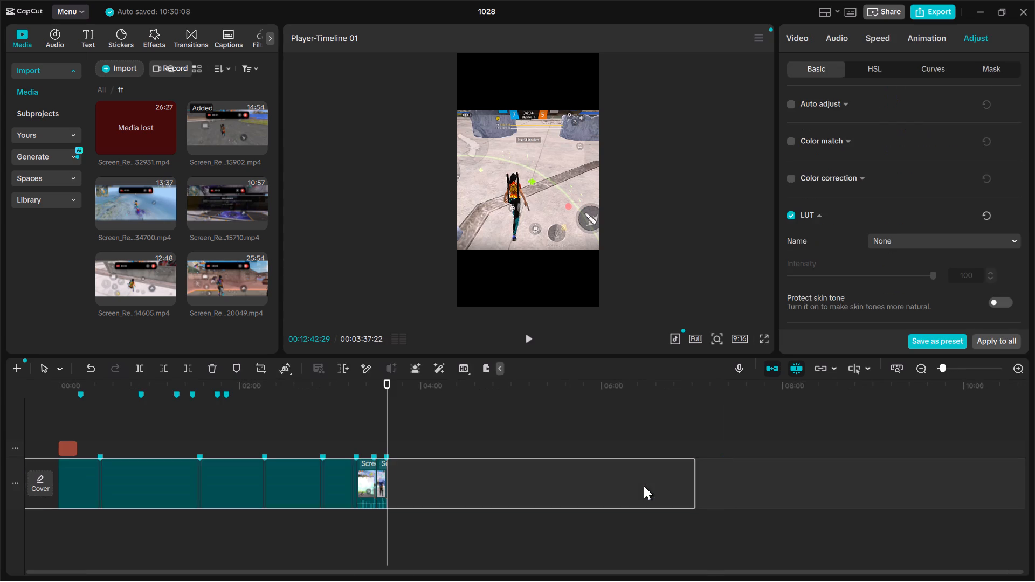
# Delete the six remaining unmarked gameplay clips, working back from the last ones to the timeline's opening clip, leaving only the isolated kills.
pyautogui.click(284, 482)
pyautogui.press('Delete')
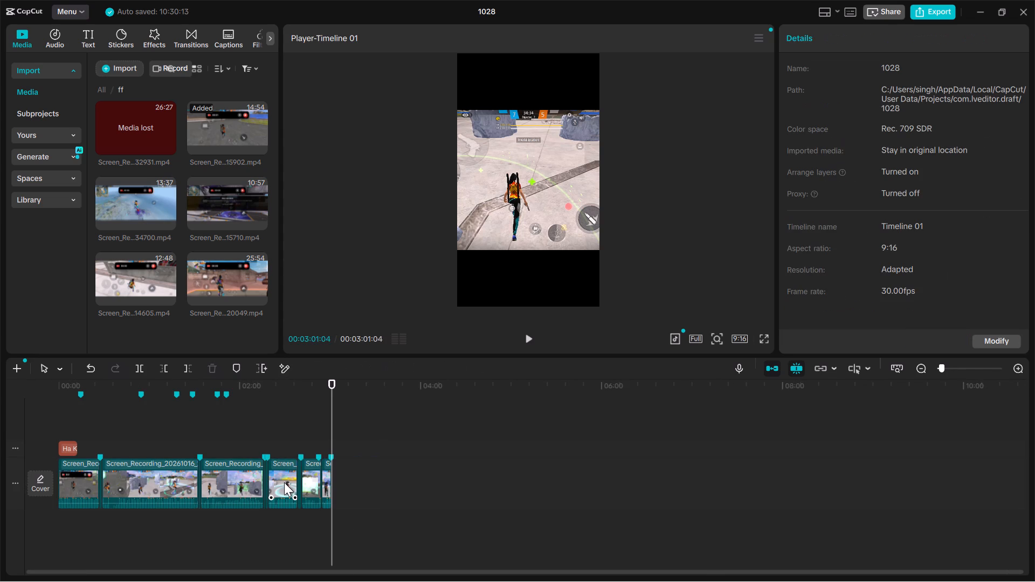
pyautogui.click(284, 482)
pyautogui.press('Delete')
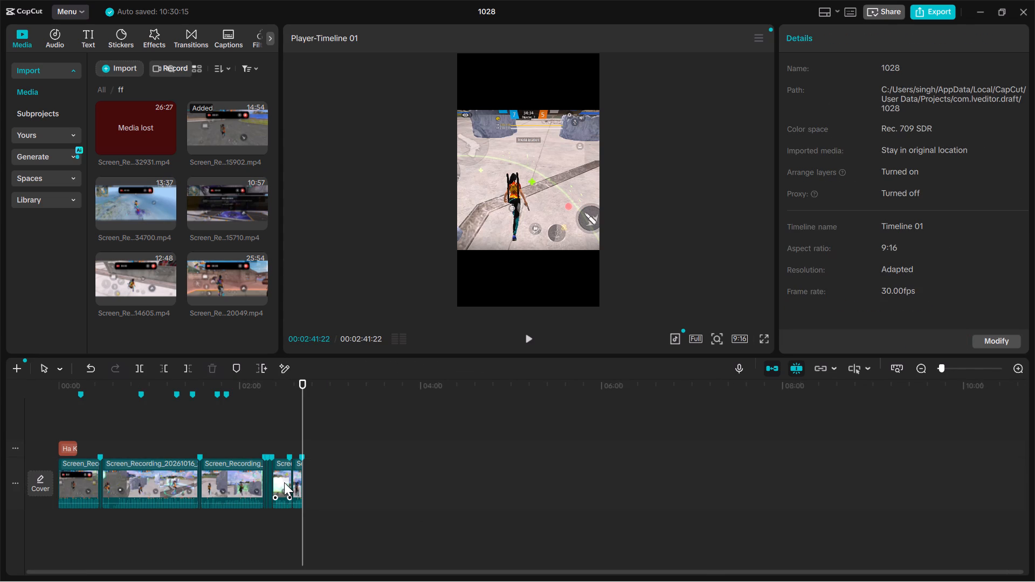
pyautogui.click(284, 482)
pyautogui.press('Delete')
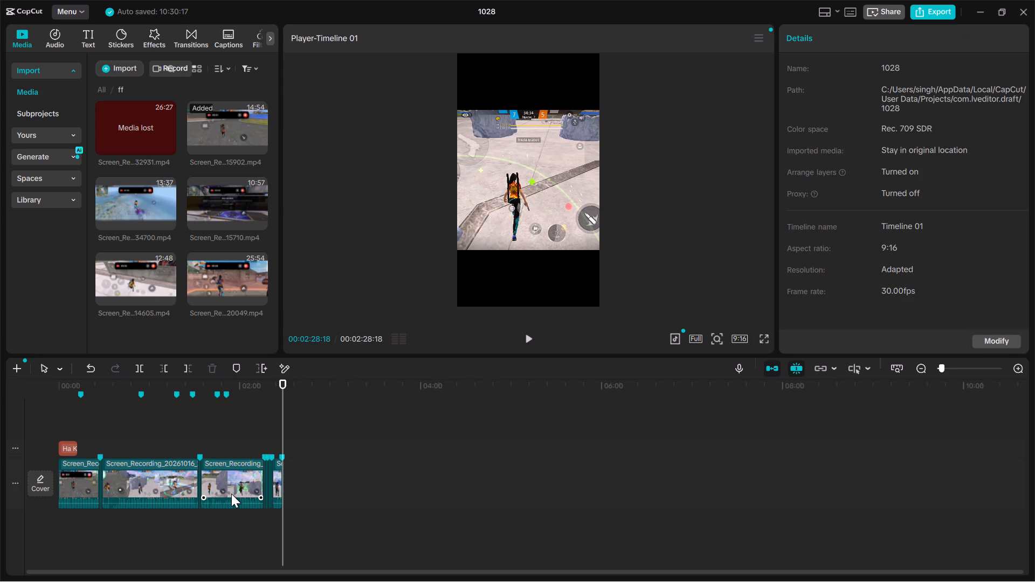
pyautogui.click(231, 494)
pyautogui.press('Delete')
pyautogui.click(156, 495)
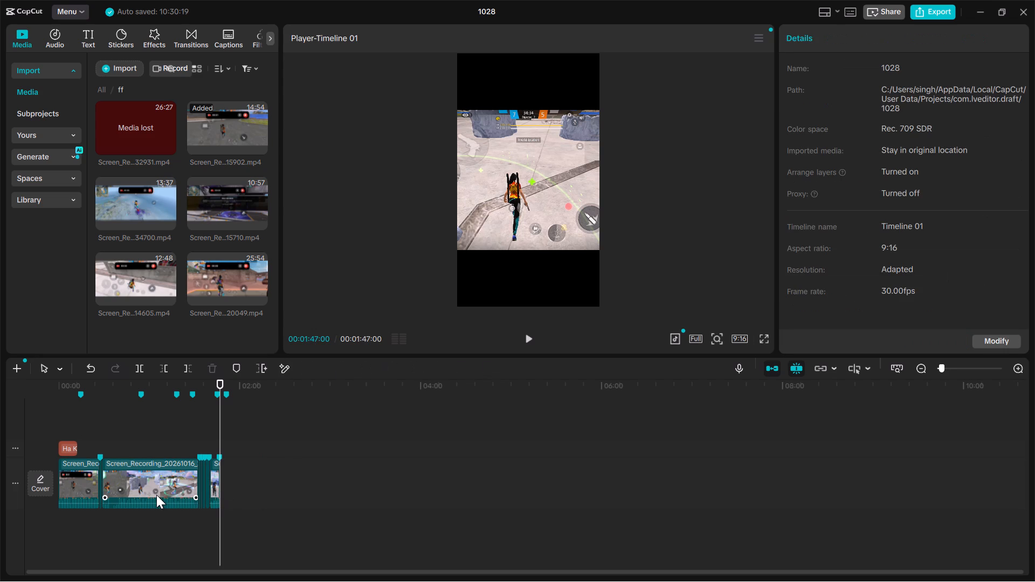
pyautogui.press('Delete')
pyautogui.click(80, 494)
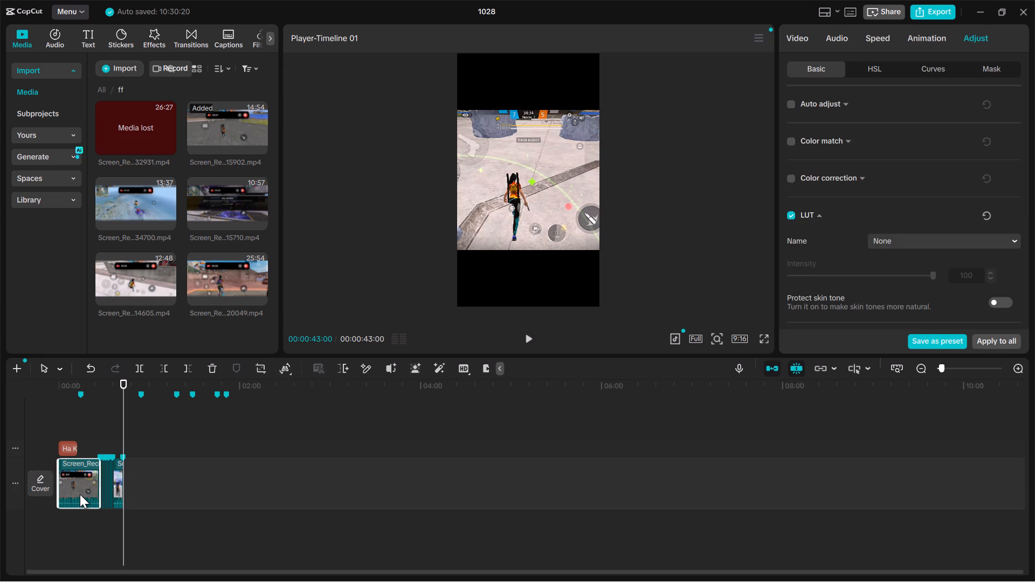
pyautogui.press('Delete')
# Play back the joined kill clips from the cut at 00:00:06:12 to review the assembled highlights.
pyautogui.keyDown('ctrl'); pyautogui.scroll(3, 80, 494); pyautogui.keyUp('ctrl')
pyautogui.scroll(-1, 80, 494)
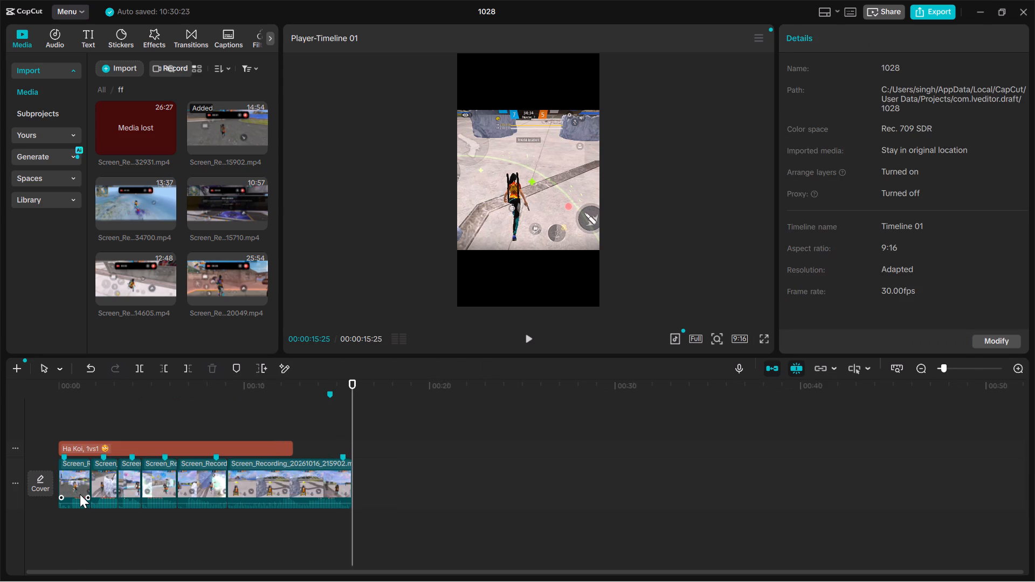
pyautogui.keyDown('ctrl'); pyautogui.scroll(10, 80, 494); pyautogui.keyUp('ctrl')
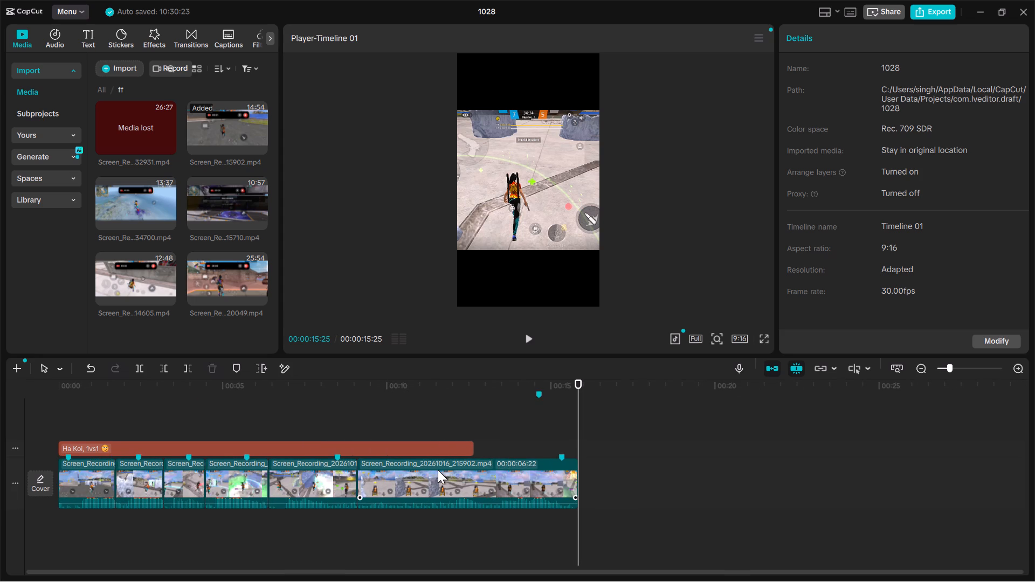
pyautogui.keyDown('ctrl'); pyautogui.scroll(5, 438, 470); pyautogui.keyUp('ctrl')
pyautogui.hscroll(5, 438, 470)
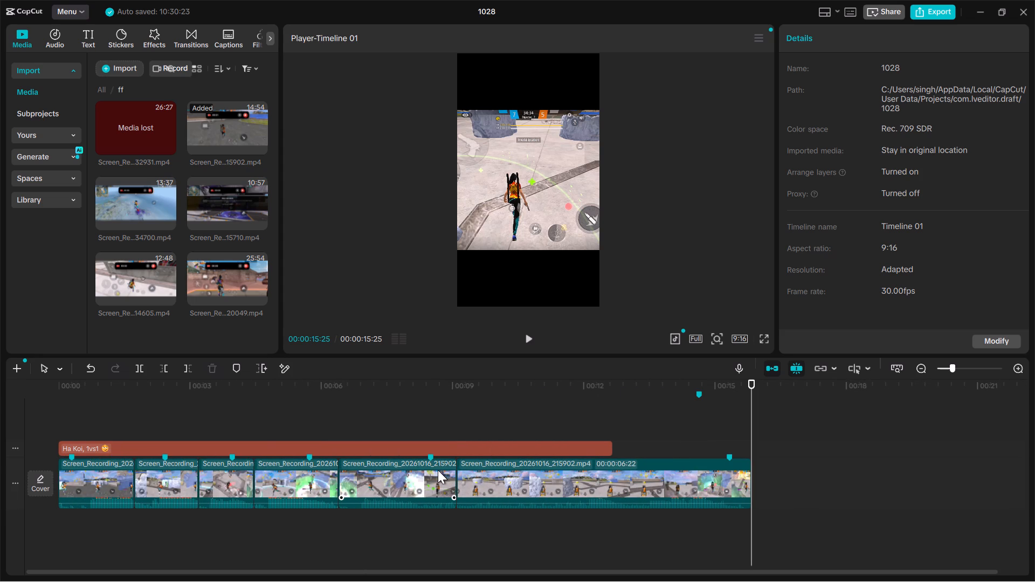
pyautogui.press('Up')
pyautogui.press('Up')
pyautogui.press('Up')
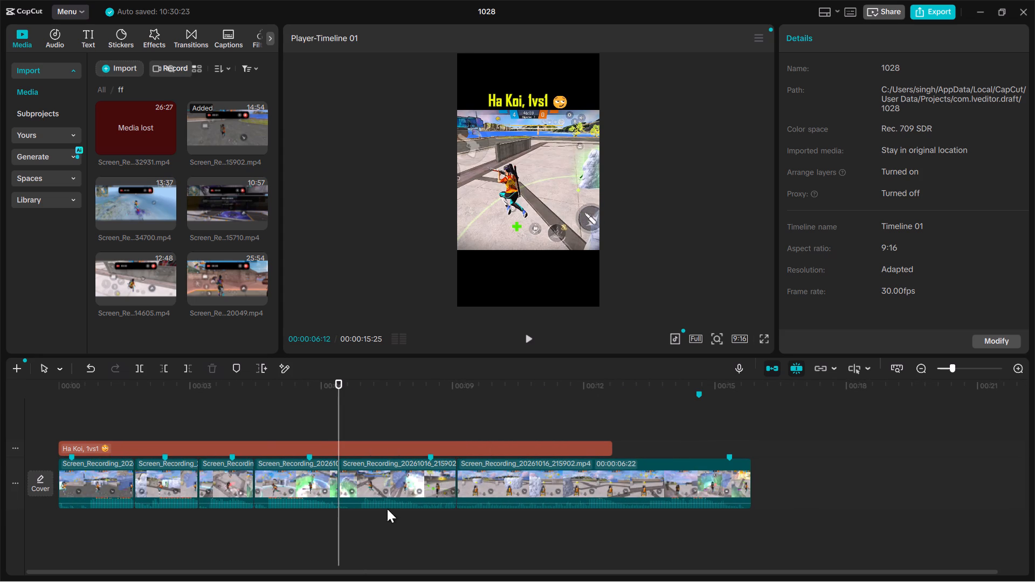
pyautogui.press('space')
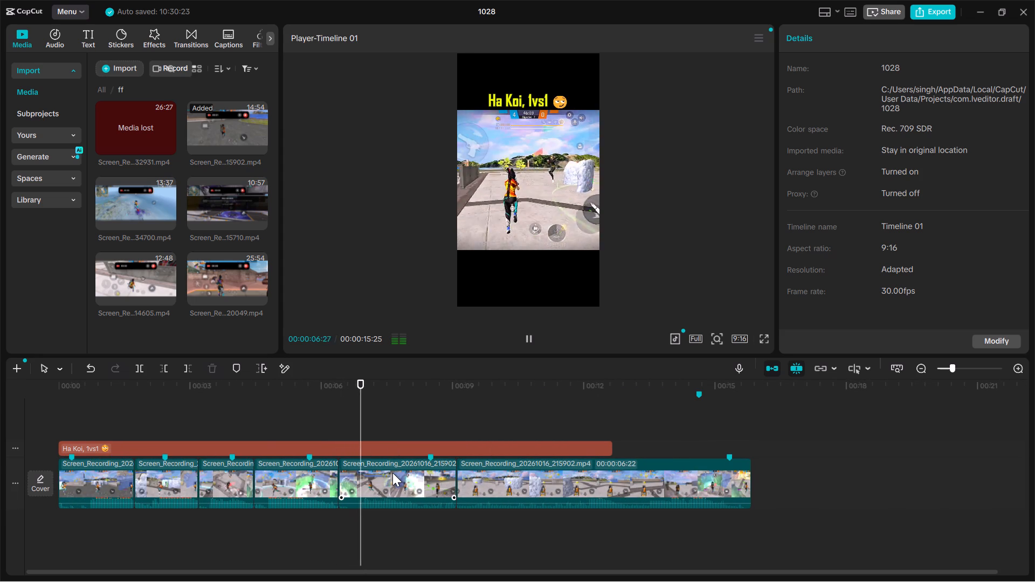
pyautogui.press('space')
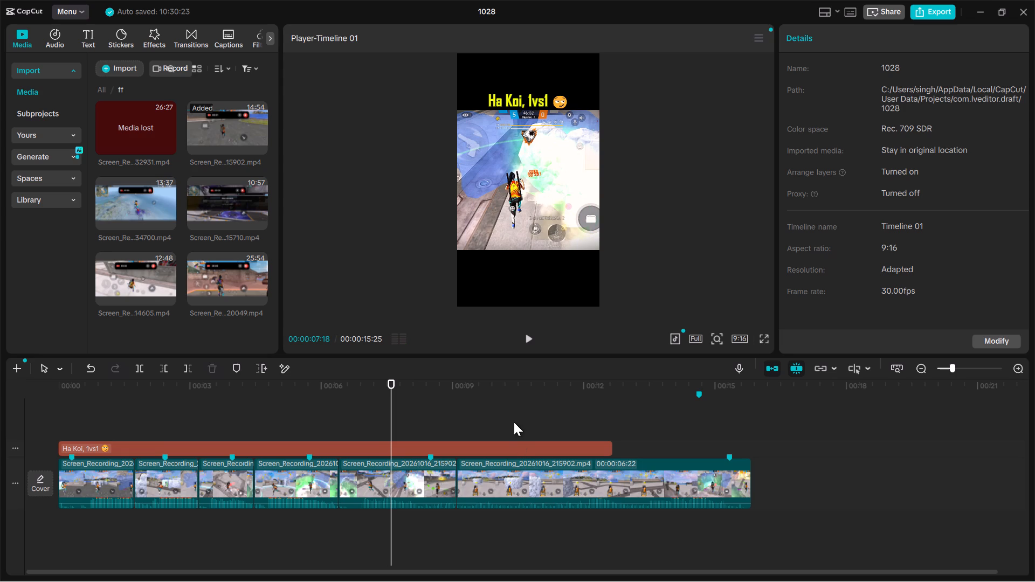
pyautogui.click(514, 422)
pyautogui.press('space')
pyautogui.press('space')
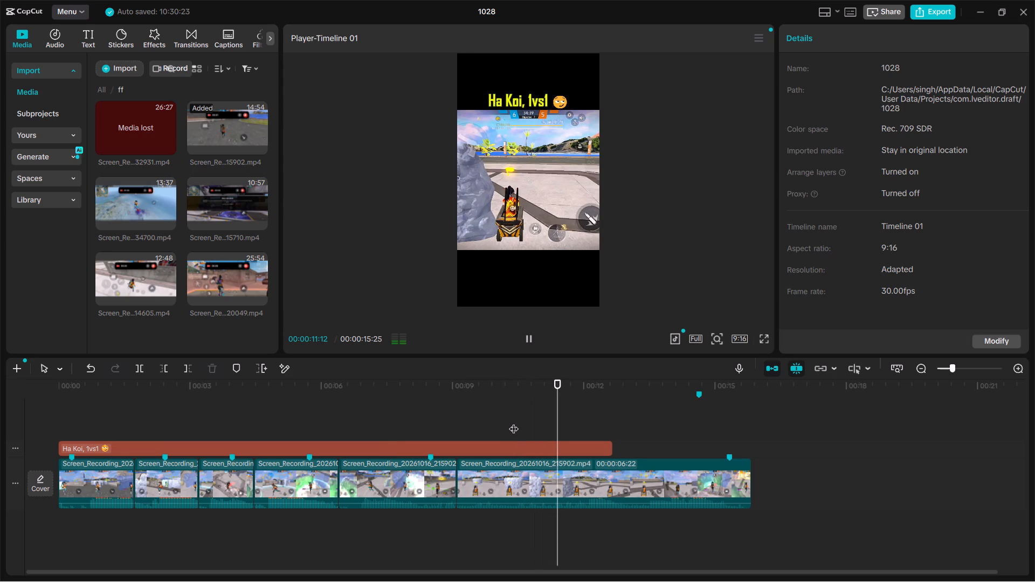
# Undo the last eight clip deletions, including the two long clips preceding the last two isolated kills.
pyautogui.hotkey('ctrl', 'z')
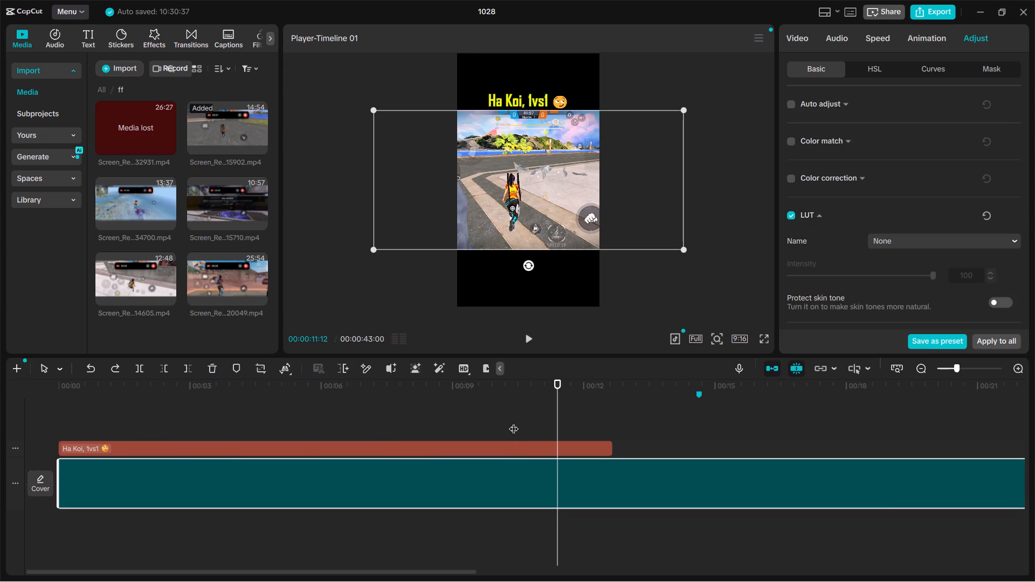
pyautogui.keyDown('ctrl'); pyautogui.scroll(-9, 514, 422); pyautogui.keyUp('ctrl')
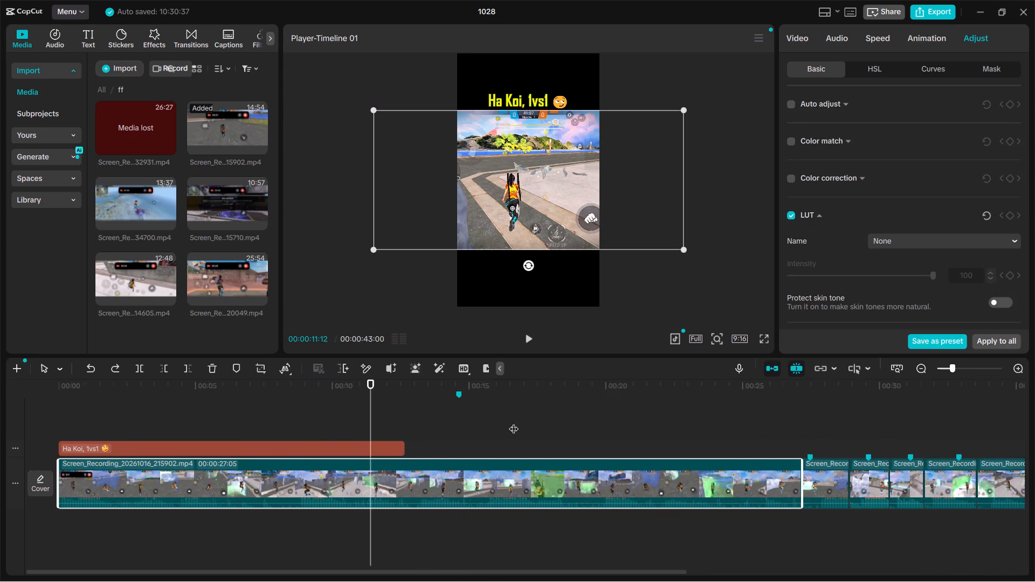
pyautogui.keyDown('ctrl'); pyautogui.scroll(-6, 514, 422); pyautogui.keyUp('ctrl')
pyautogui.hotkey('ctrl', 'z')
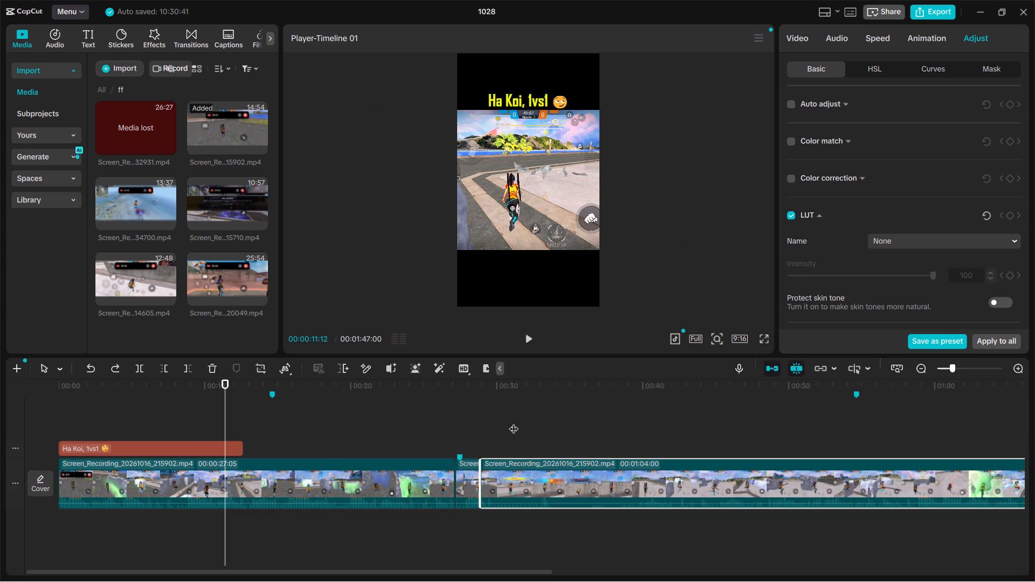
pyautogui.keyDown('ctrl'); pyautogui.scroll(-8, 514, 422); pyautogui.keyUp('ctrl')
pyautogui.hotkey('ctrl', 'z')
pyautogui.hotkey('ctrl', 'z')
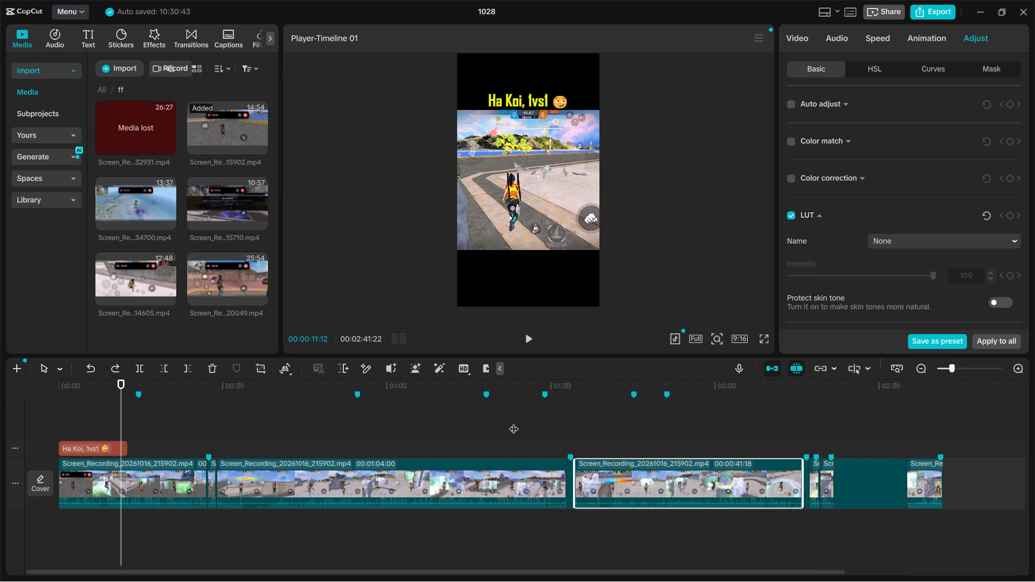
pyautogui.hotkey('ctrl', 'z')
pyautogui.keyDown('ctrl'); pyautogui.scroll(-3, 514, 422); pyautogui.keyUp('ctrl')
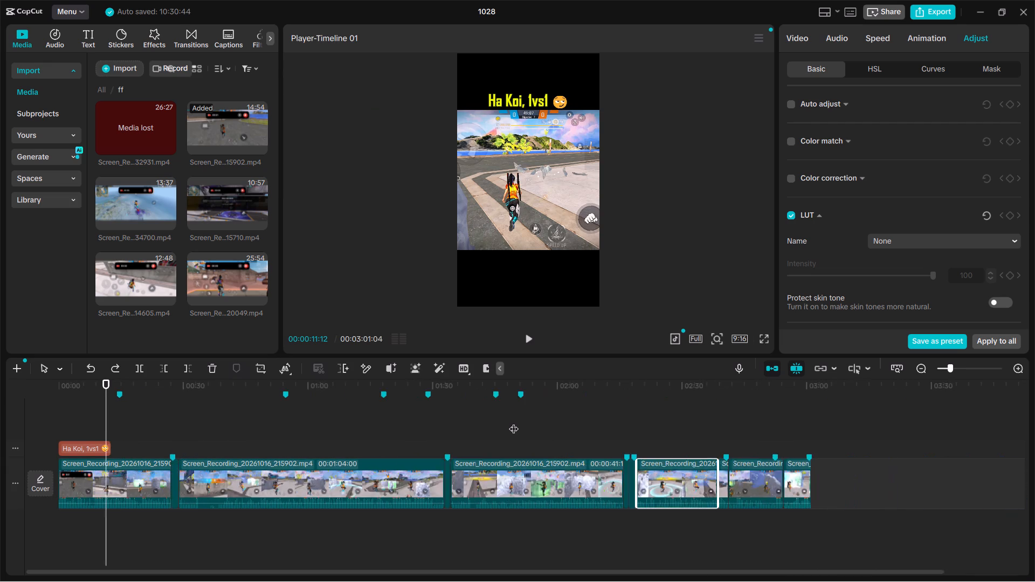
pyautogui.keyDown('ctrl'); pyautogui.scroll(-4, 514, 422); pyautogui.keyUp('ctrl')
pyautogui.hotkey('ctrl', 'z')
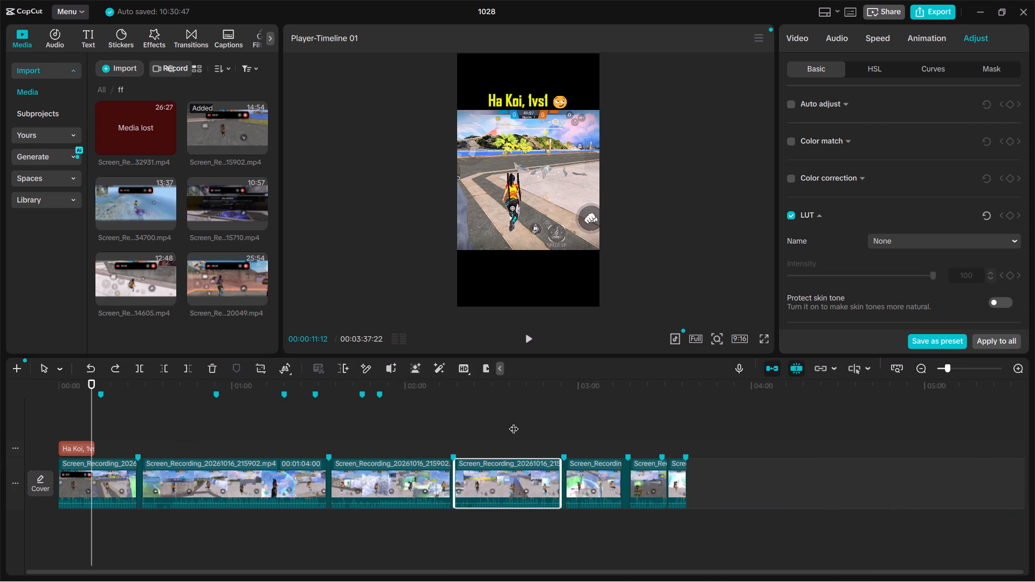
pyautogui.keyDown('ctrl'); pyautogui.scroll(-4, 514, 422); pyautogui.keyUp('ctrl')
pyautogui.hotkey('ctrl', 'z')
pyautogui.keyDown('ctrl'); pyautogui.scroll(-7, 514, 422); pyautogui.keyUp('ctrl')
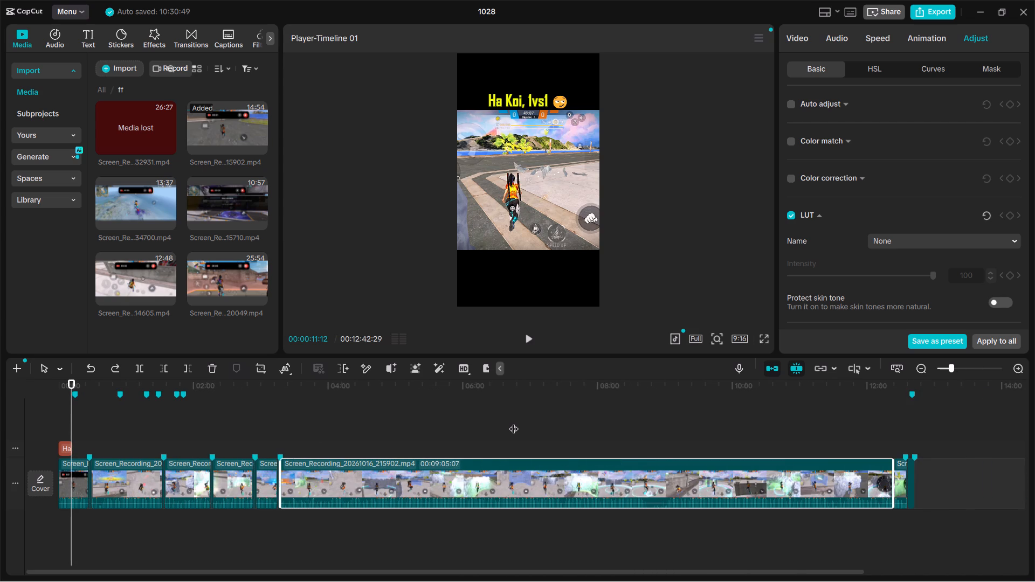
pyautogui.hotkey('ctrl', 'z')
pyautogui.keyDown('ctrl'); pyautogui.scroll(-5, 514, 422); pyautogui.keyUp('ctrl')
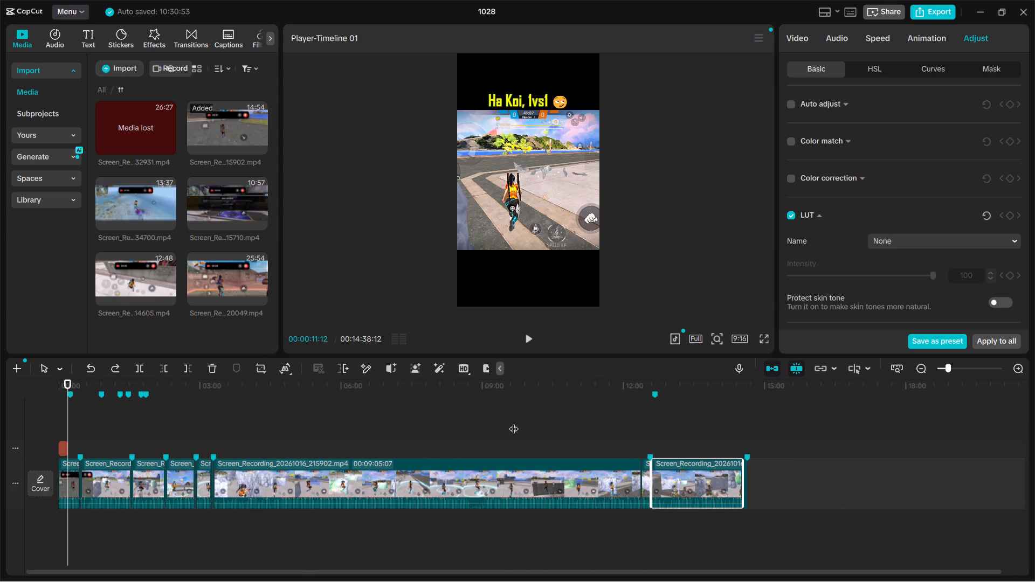
# Check the footage around the cuts of the last two isolated kills, from 00:12:23:03 to 00:14:31:20.
pyautogui.click(604, 431)
pyautogui.press('space')
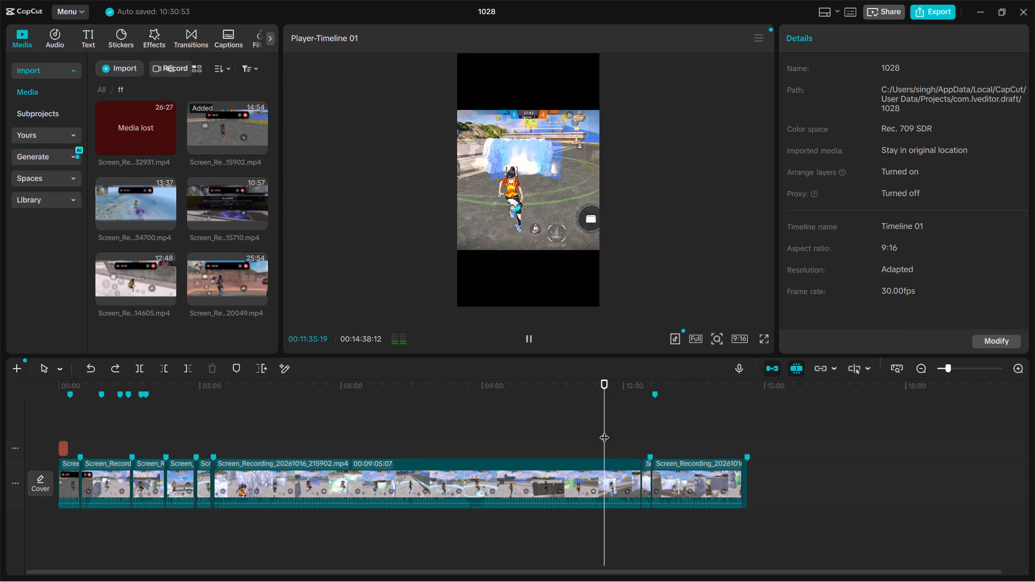
pyautogui.click(651, 434)
pyautogui.click(646, 432)
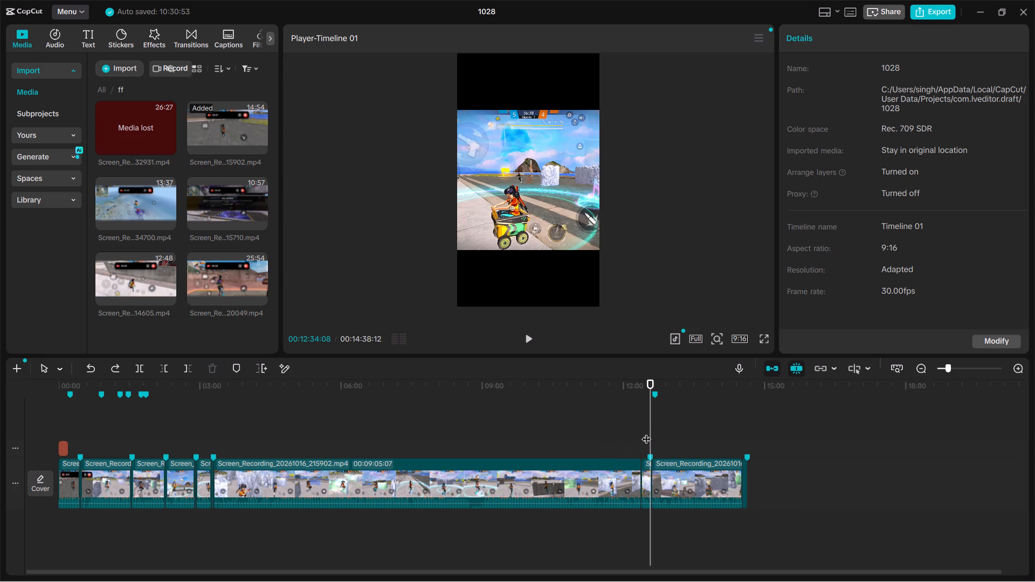
pyautogui.moveTo(646, 432); pyautogui.dragTo(644, 431)
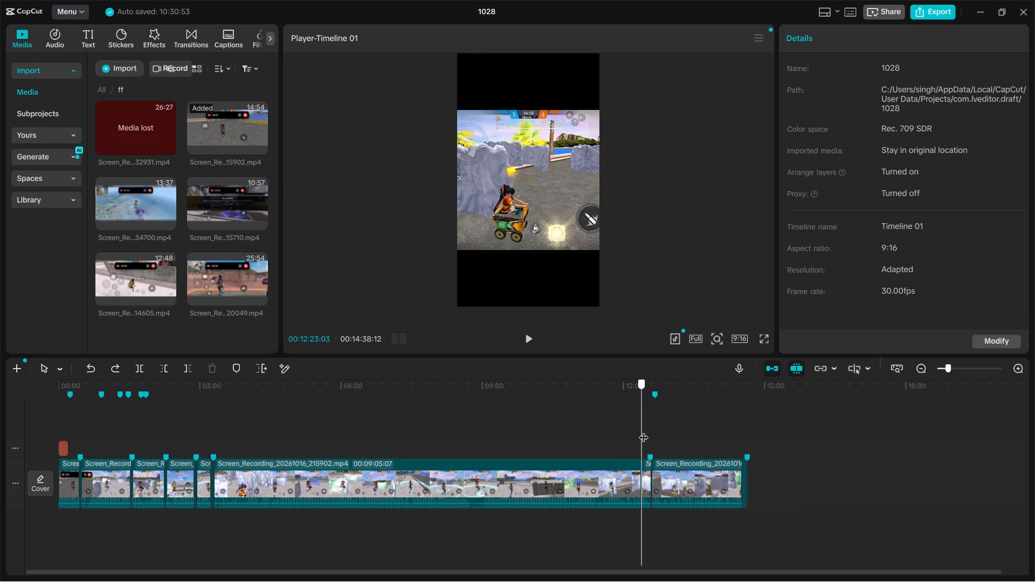
pyautogui.moveTo(644, 431); pyautogui.dragTo(712, 436)
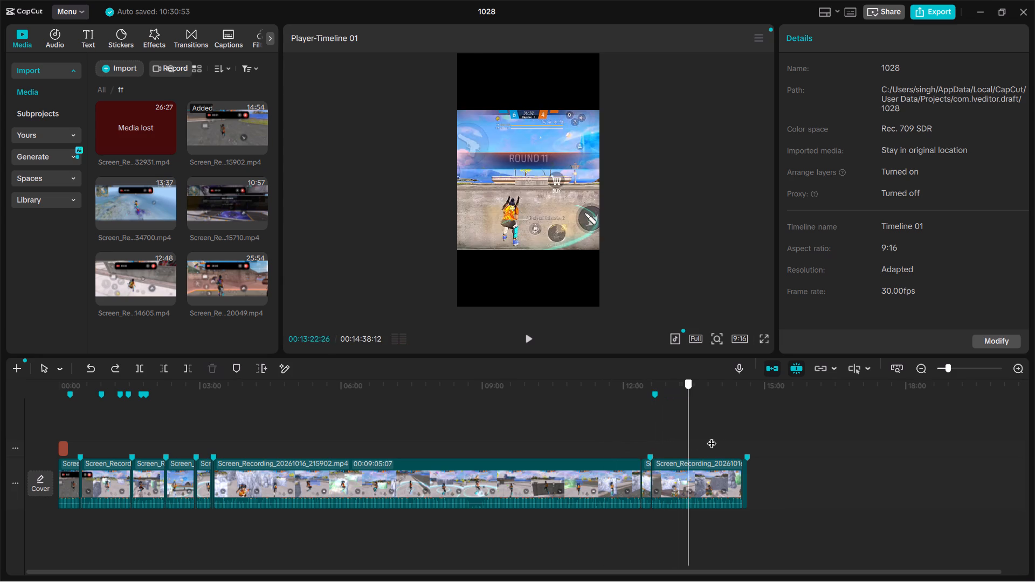
pyautogui.moveTo(712, 436); pyautogui.dragTo(743, 443)
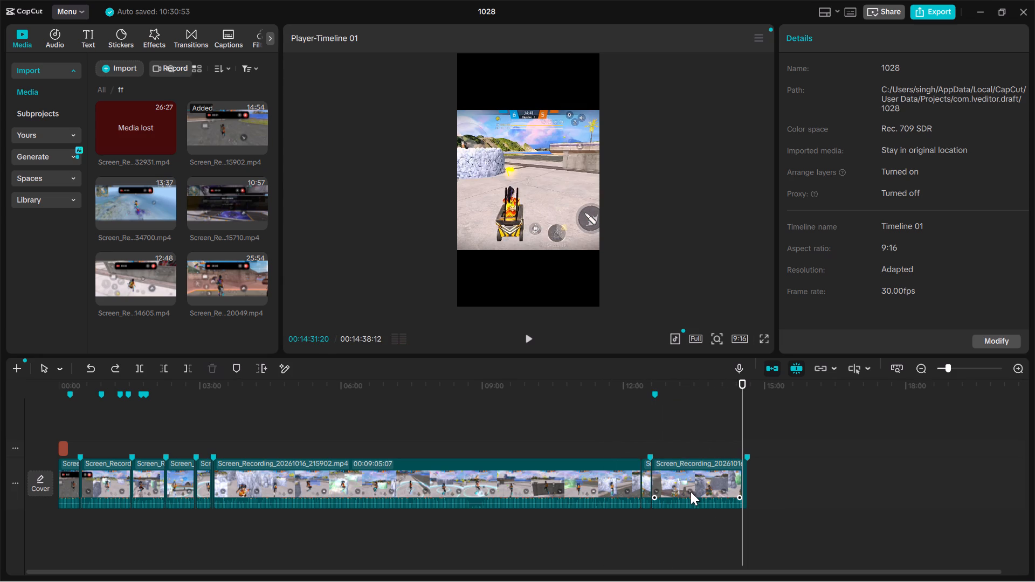
# Delete the unmarked clip between the last two isolated kills and the 00:09:05:07 gameplay clip before them.
pyautogui.click(691, 491)
pyautogui.press('Delete')
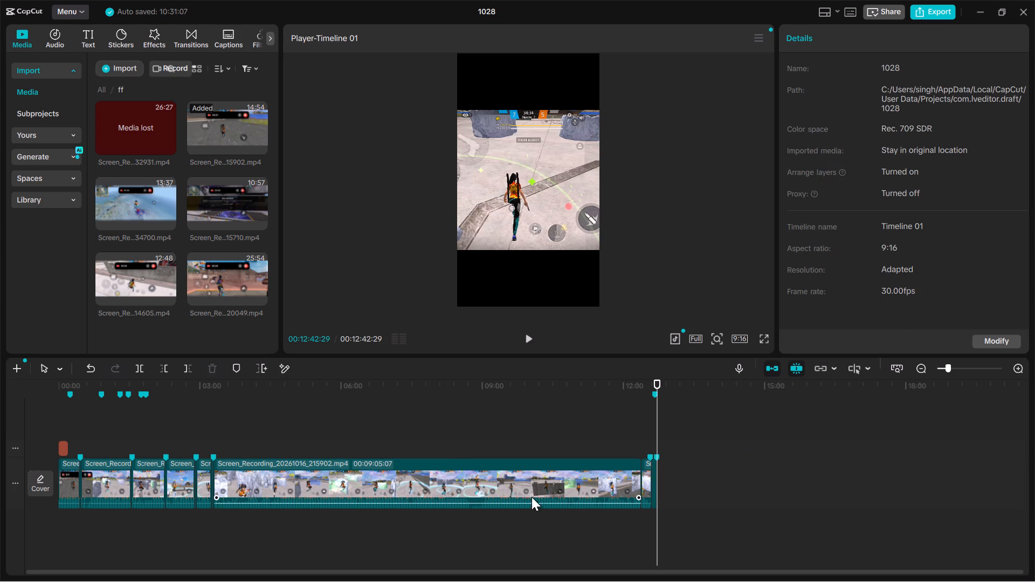
pyautogui.click(447, 467)
pyautogui.press('Delete')
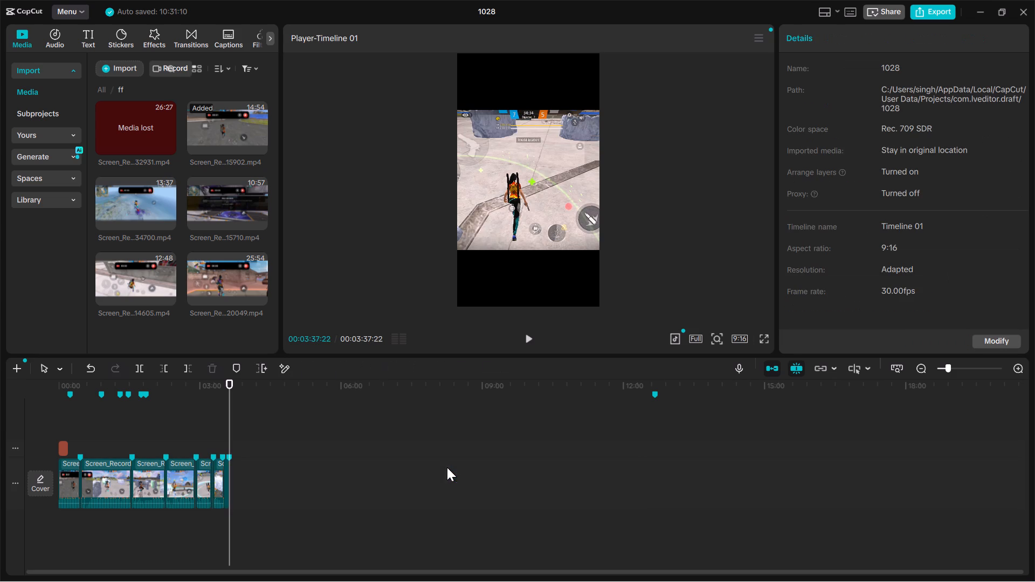
# Play the timeline from 00:03:15:05 to review the gameplay and isolated kills near its end.
pyautogui.click(211, 425)
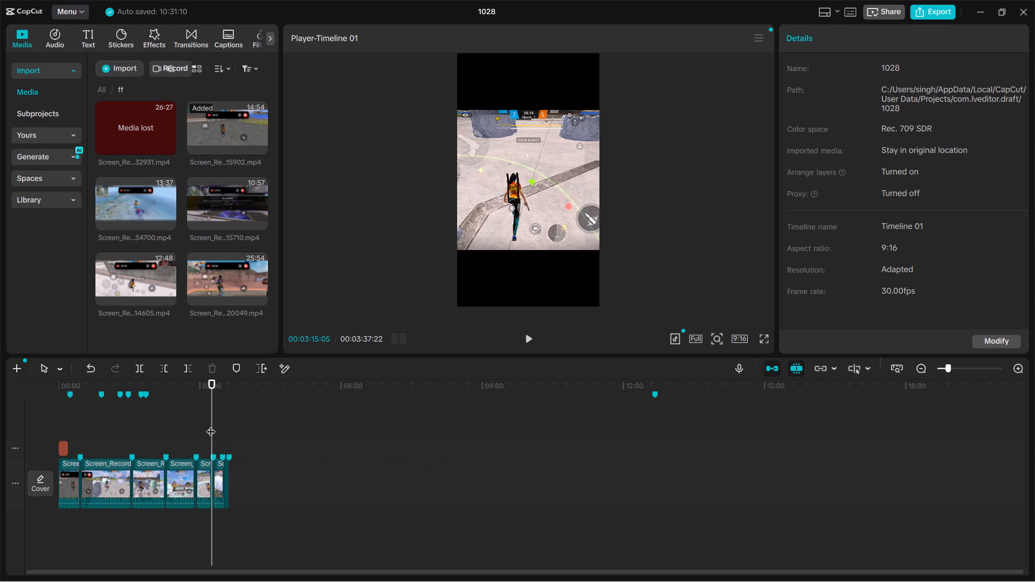
pyautogui.press('space')
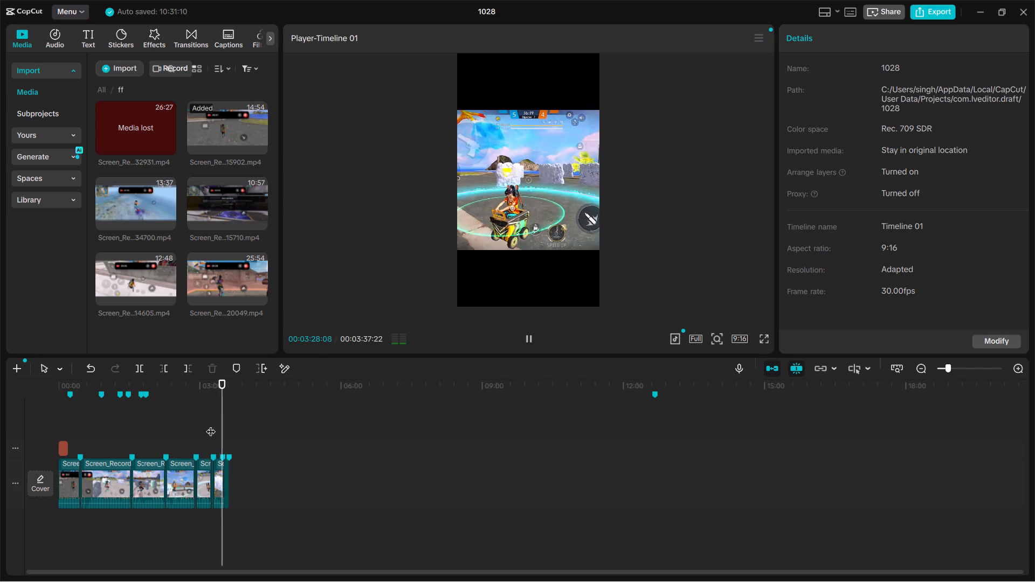
pyautogui.keyDown('ctrl'); pyautogui.scroll(4, 211, 425); pyautogui.keyUp('ctrl')
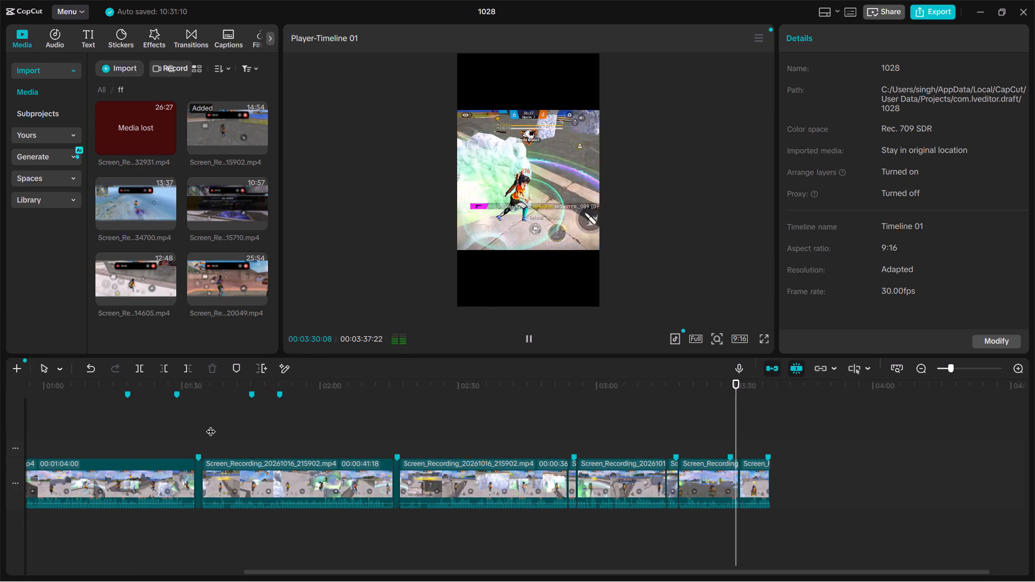
pyautogui.keyDown('ctrl'); pyautogui.scroll(-1, 211, 425); pyautogui.keyUp('ctrl')
pyautogui.keyDown('ctrl'); pyautogui.scroll(3, 211, 425); pyautogui.keyUp('ctrl')
pyautogui.scroll(1, 211, 425)
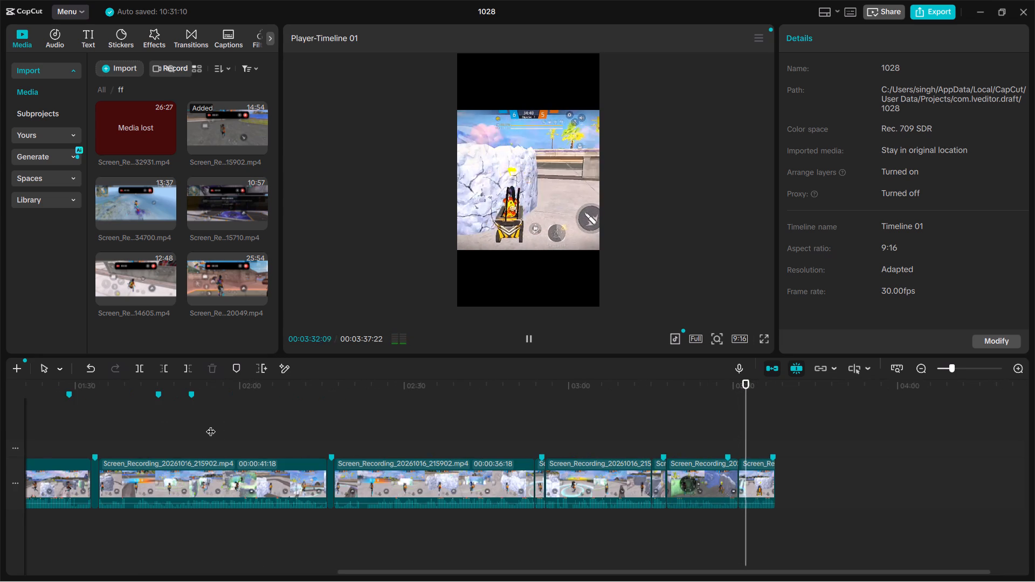
# Delete the five long gameplay clips around the isolated kills, including the 00:00:41:18, 00:00:36:18 and 00:01:04:00 clips and the opening one.
pyautogui.hscroll(3, 211, 425)
pyautogui.click(453, 489)
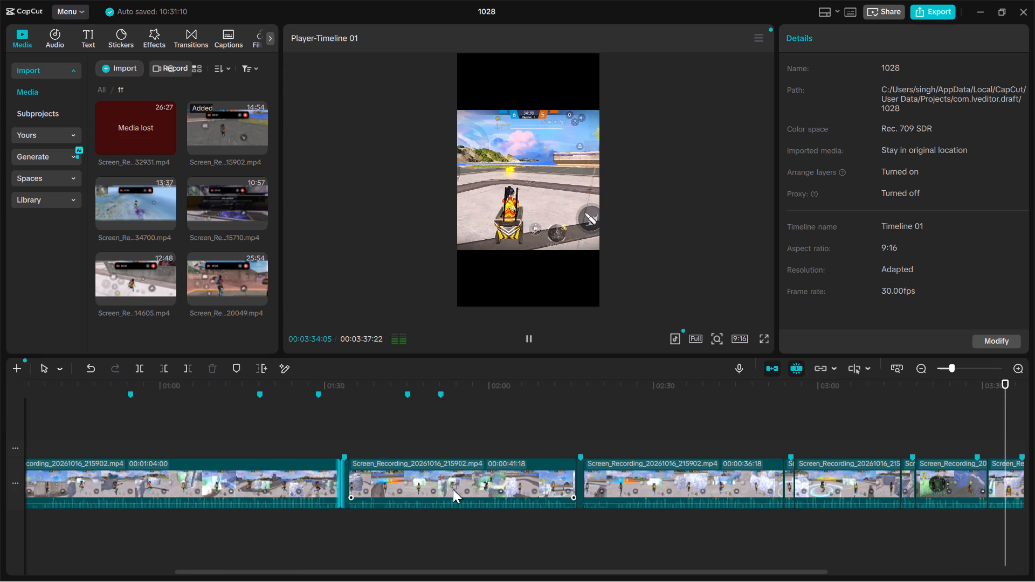
pyautogui.press('Delete')
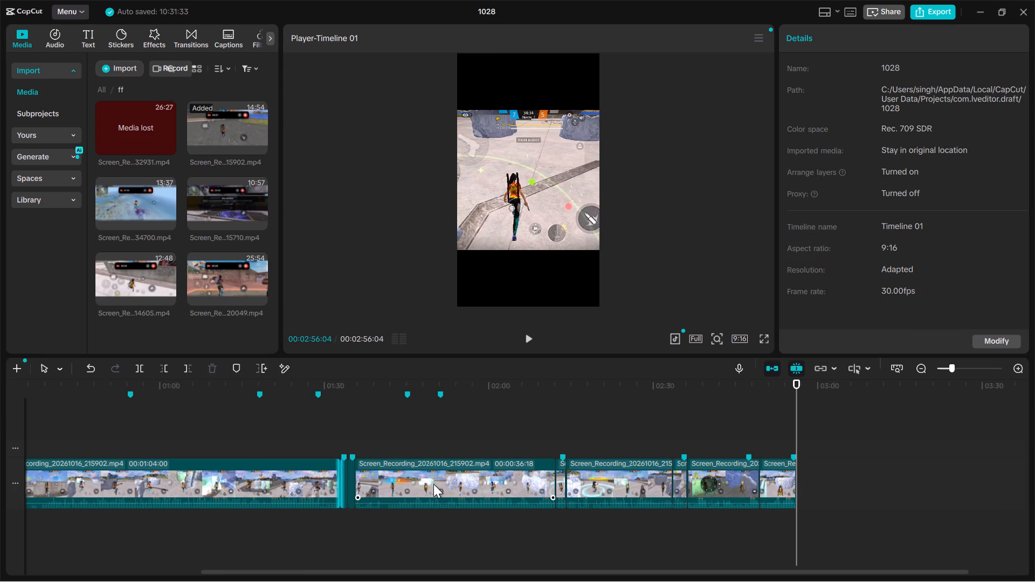
pyautogui.click(433, 484)
pyautogui.press('Delete')
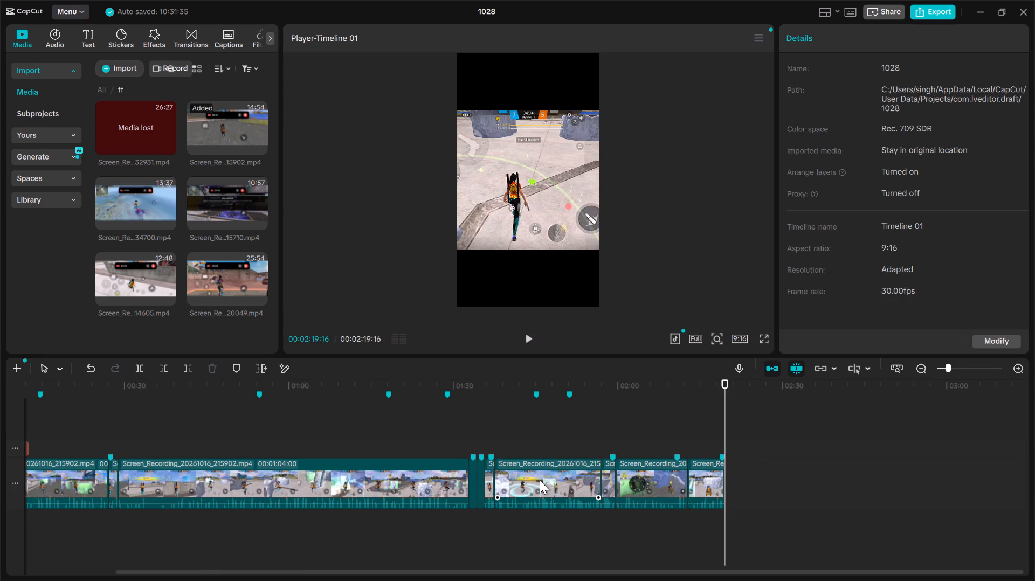
pyautogui.click(540, 480)
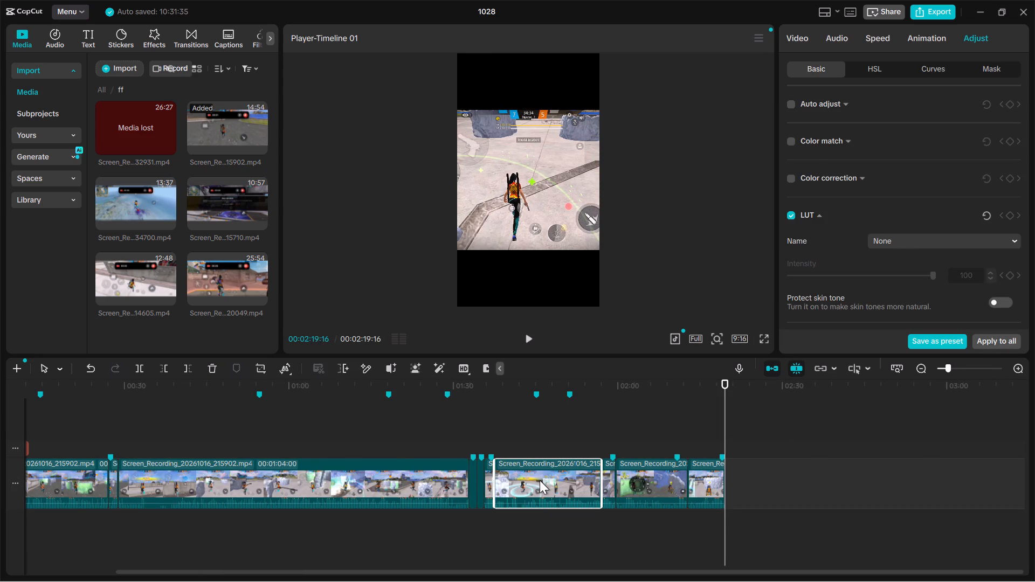
pyautogui.press('Delete')
pyautogui.click(360, 481)
pyautogui.press('Delete')
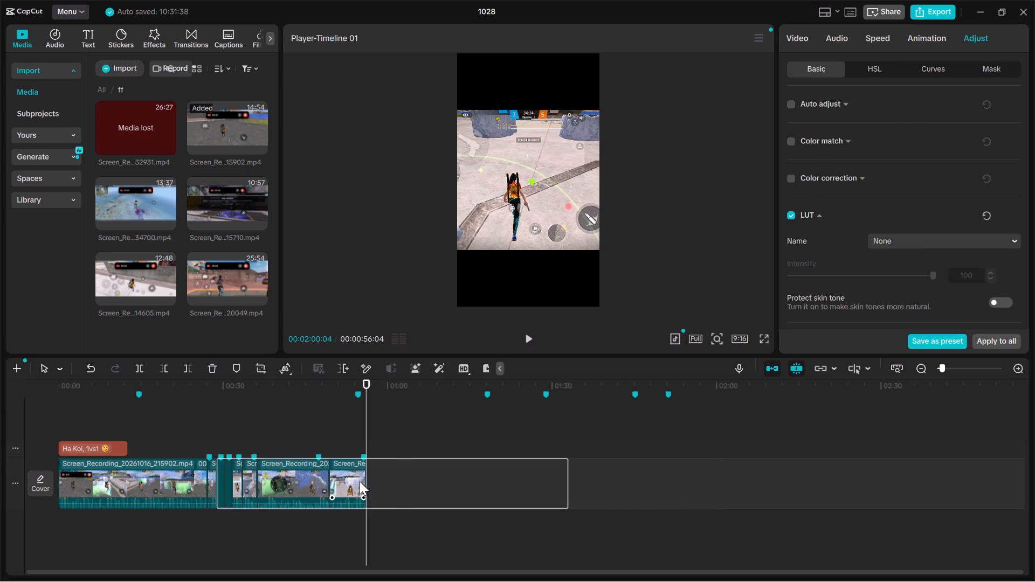
pyautogui.click(136, 499)
pyautogui.press('Delete')
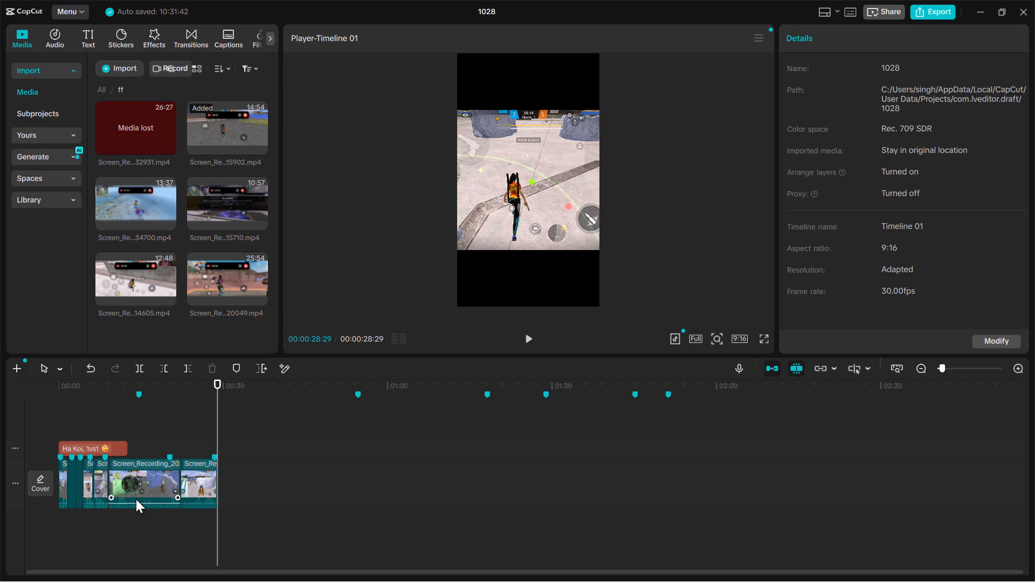
# Split the 00:00:13:04 clip at 00:00:18:13 and delete the part before the cut.
pyautogui.keyDown('ctrl'); pyautogui.scroll(8, 136, 499); pyautogui.keyUp('ctrl')
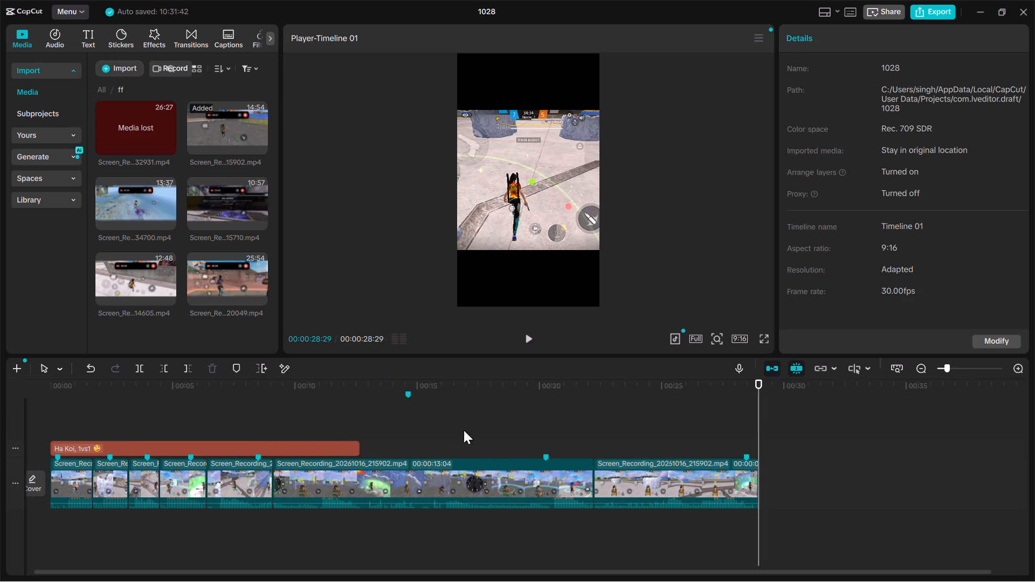
pyautogui.click(464, 430)
pyautogui.click(501, 433)
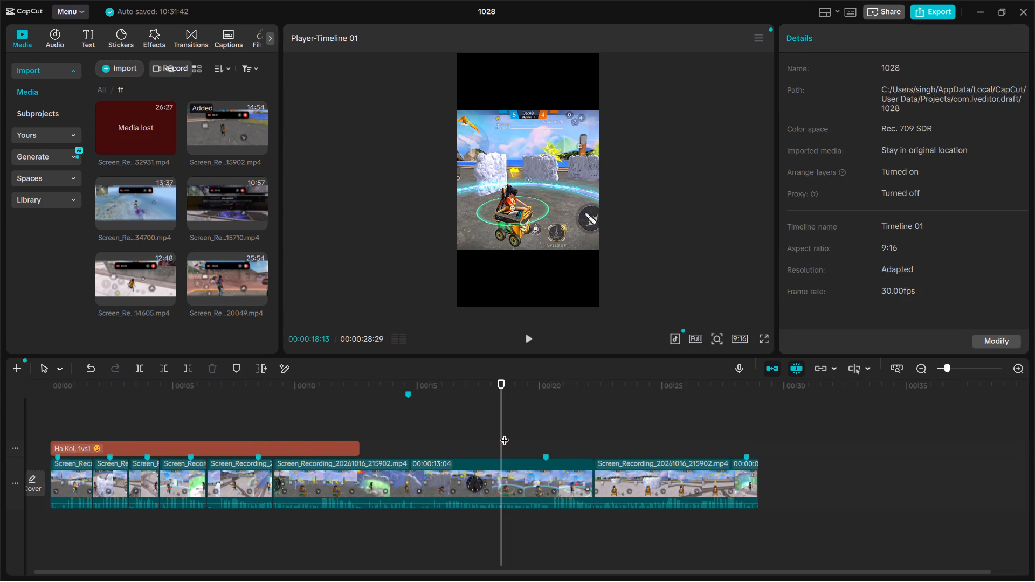
pyautogui.press('b')
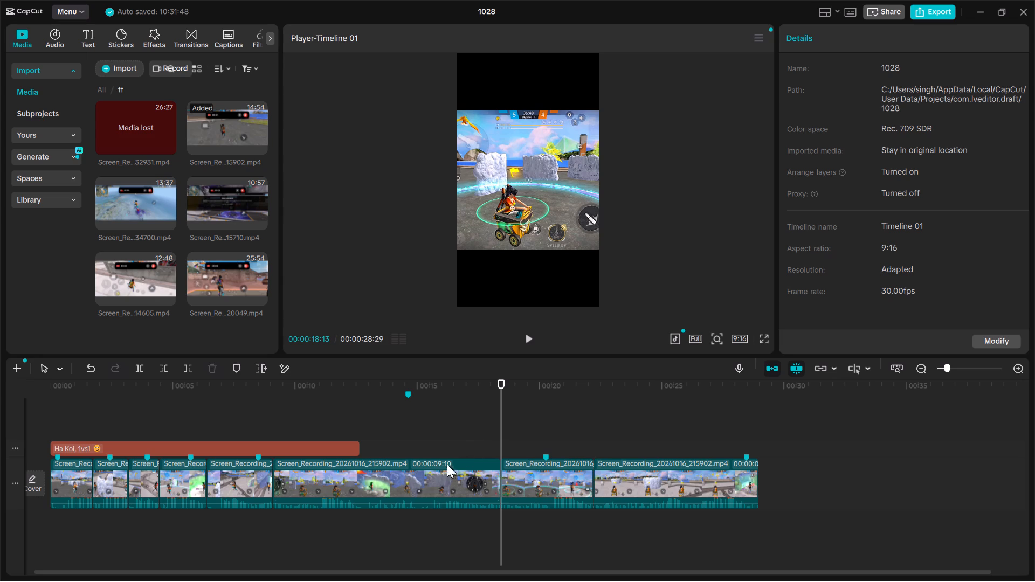
pyautogui.click(427, 486)
pyautogui.press('Delete')
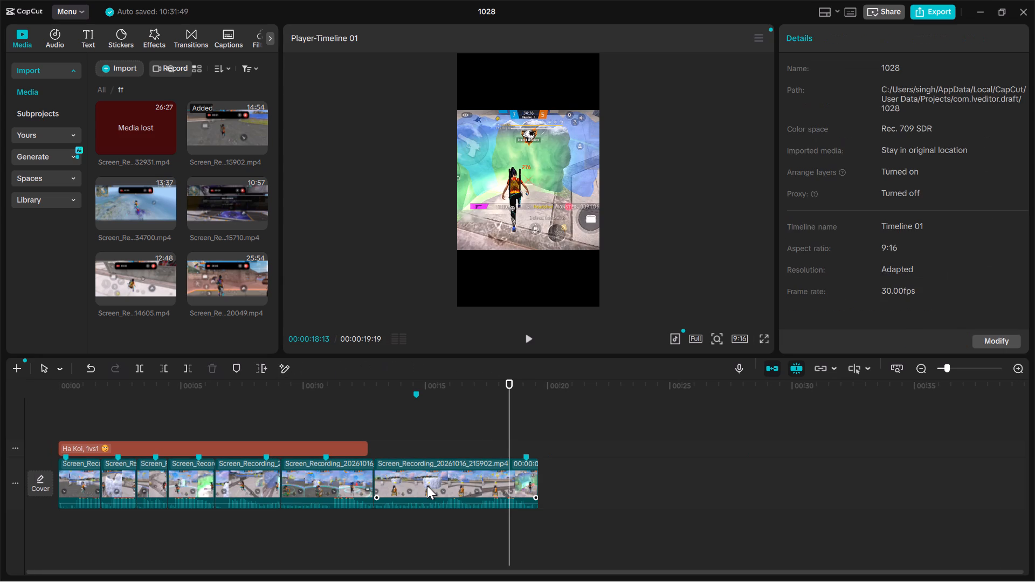
# Review the trimmed kill clip from 00:00:09:03 and move it to the timeline start, placing the former opening clip third.
pyautogui.press('Up')
pyautogui.press('Up')
pyautogui.press('Up')
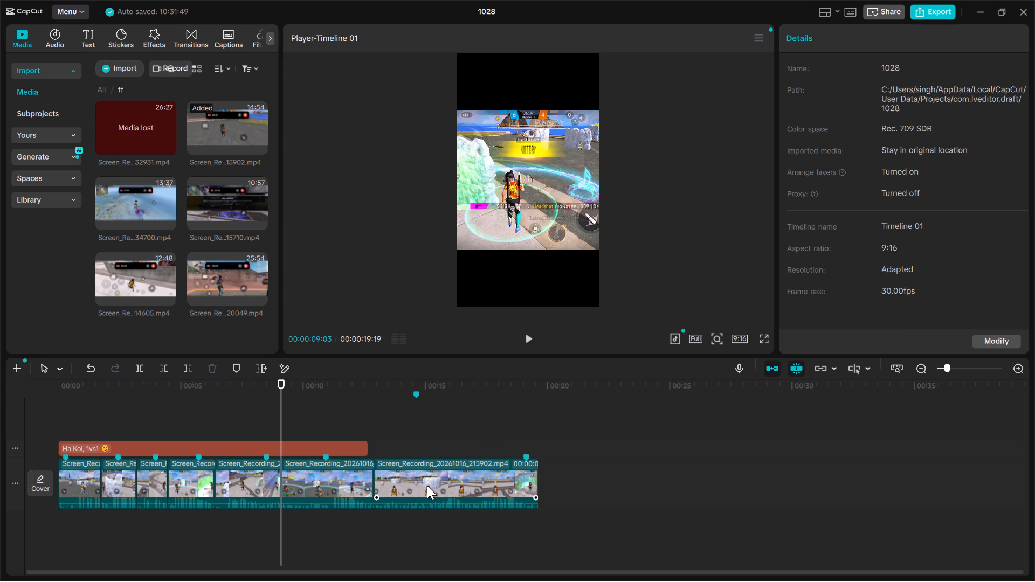
pyautogui.press('space')
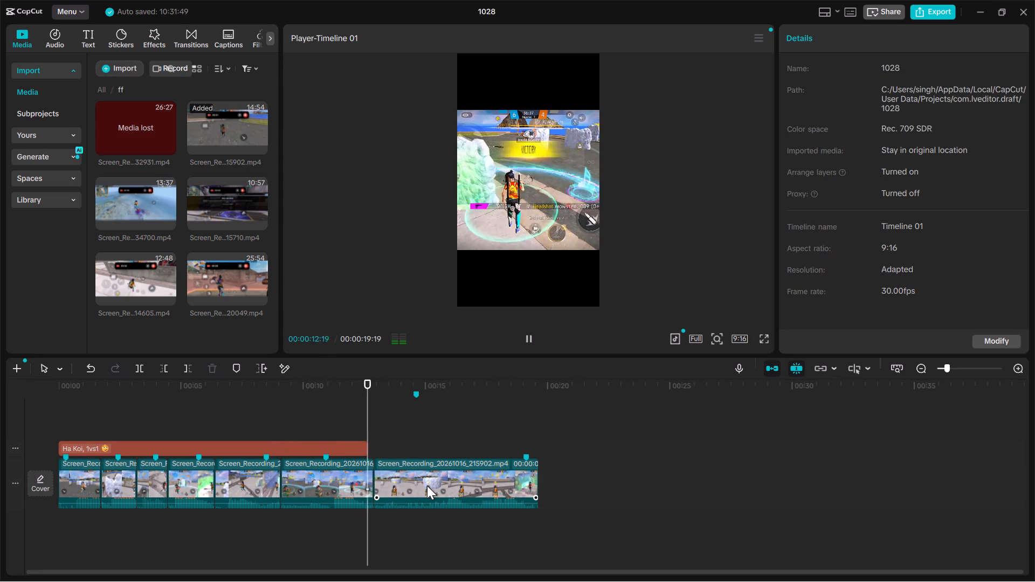
pyautogui.press('space')
pyautogui.moveTo(356, 471); pyautogui.dragTo(86, 511)
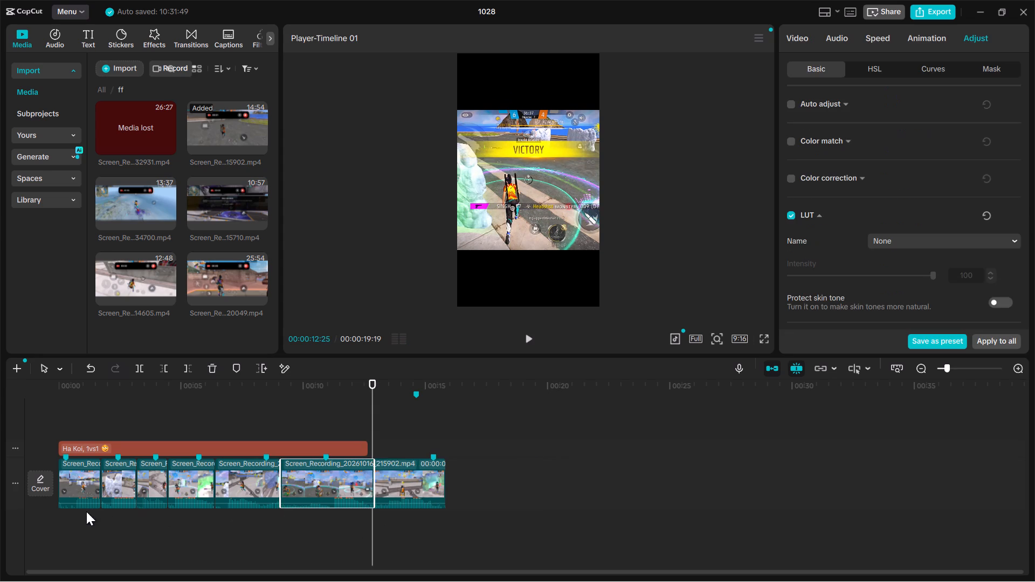
pyautogui.moveTo(86, 511); pyautogui.dragTo(122, 498)
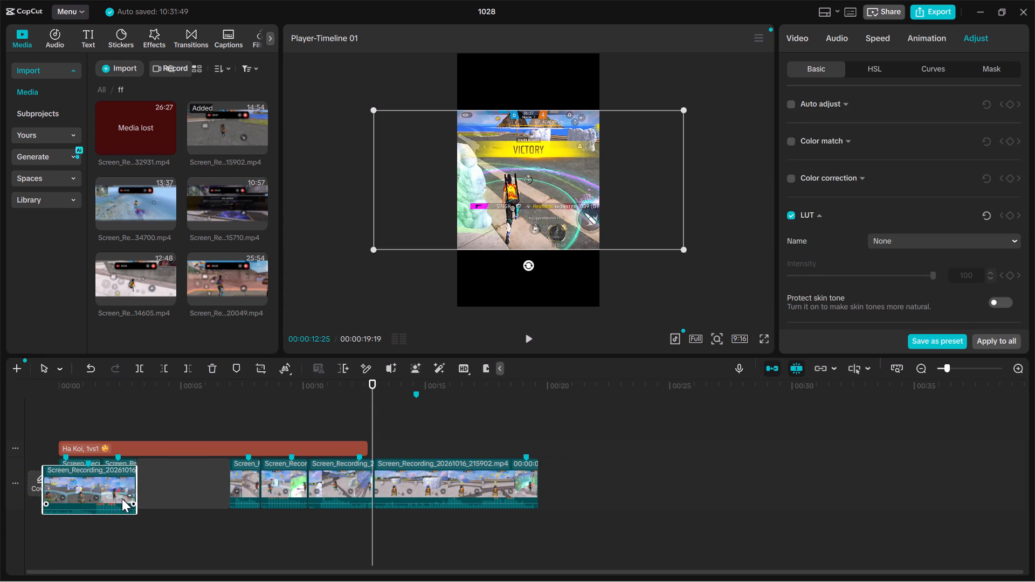
pyautogui.moveTo(122, 498); pyautogui.dragTo(121, 489)
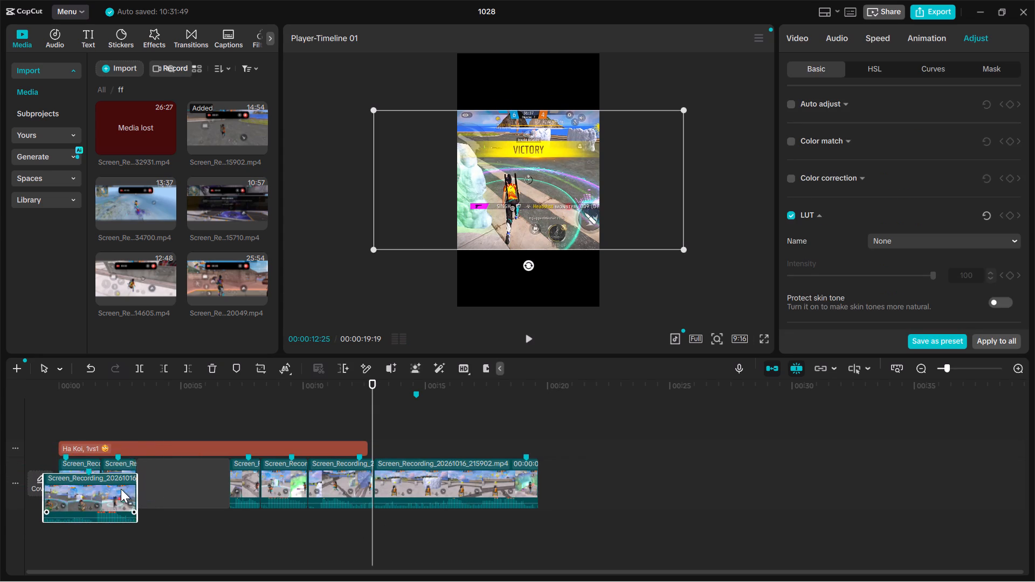
pyautogui.moveTo(121, 489); pyautogui.dragTo(102, 489)
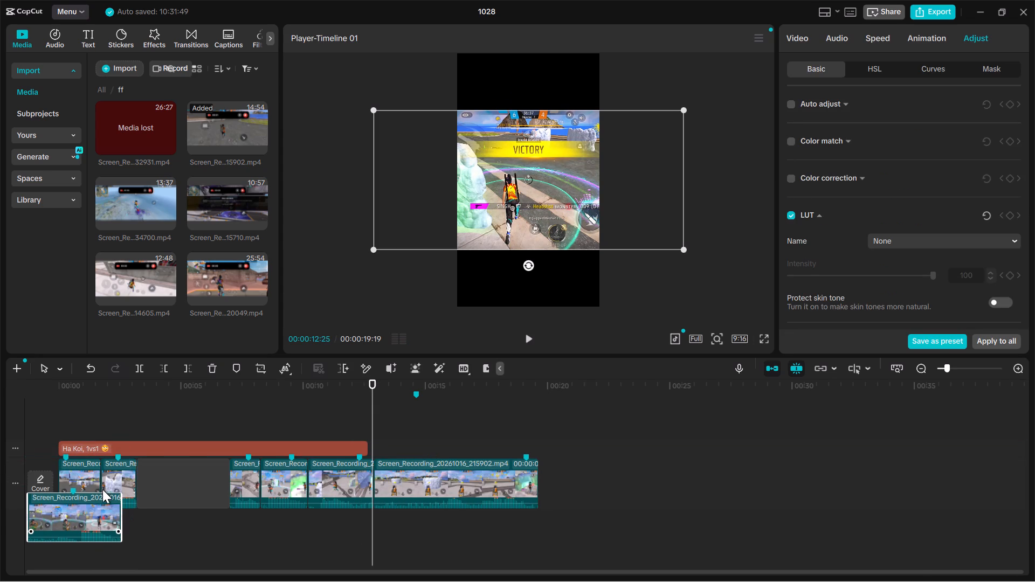
pyautogui.moveTo(102, 489); pyautogui.dragTo(100, 501)
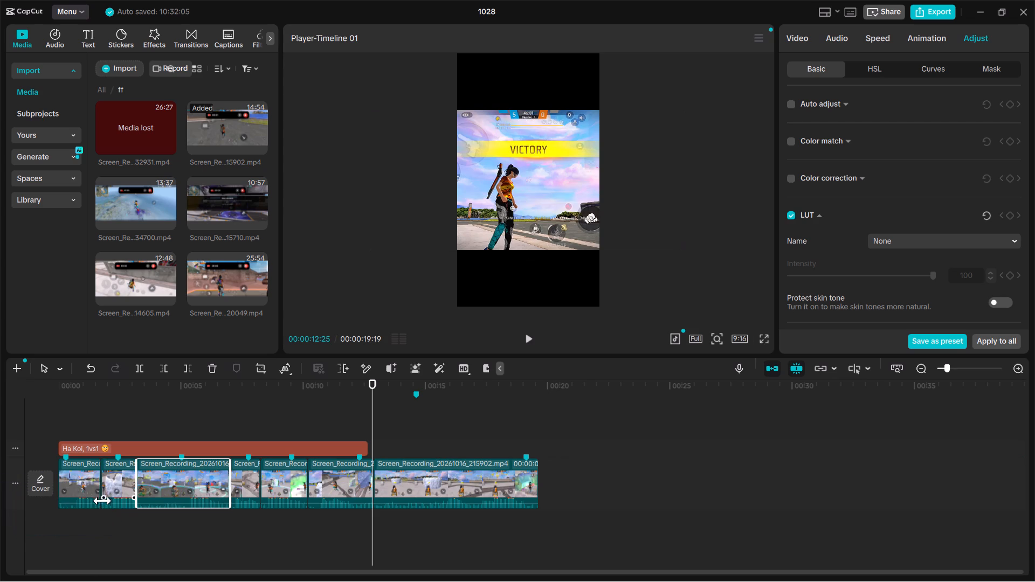
pyautogui.moveTo(175, 475); pyautogui.dragTo(90, 484)
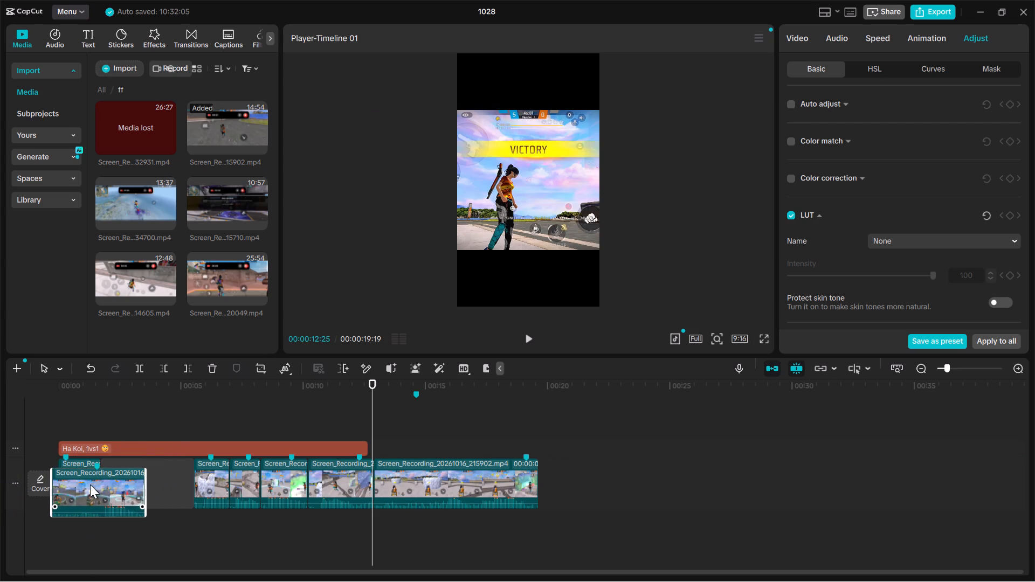
pyautogui.moveTo(132, 477); pyautogui.dragTo(48, 476)
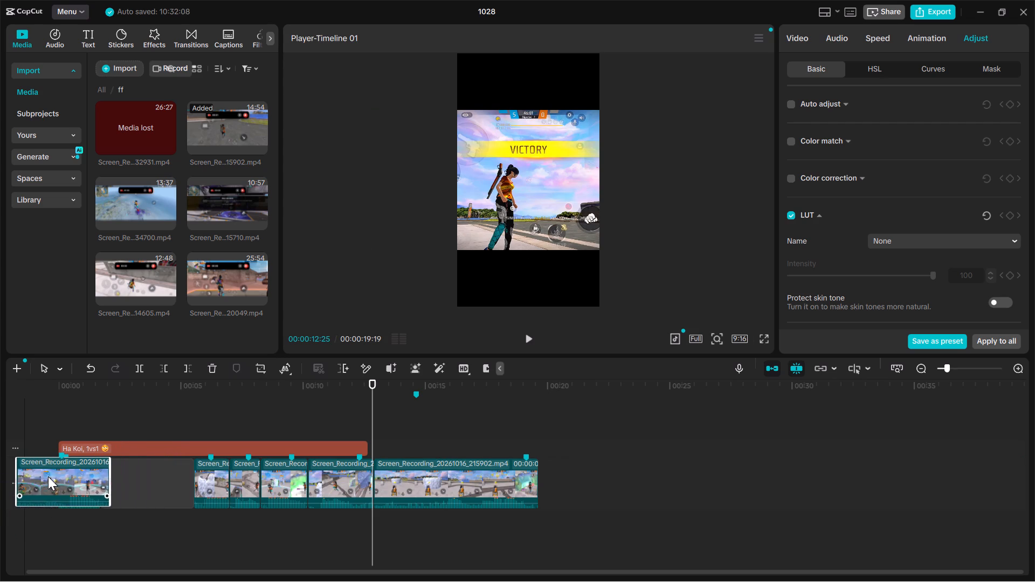
pyautogui.moveTo(48, 476); pyautogui.dragTo(83, 477)
pyautogui.moveTo(77, 480); pyautogui.dragTo(170, 481)
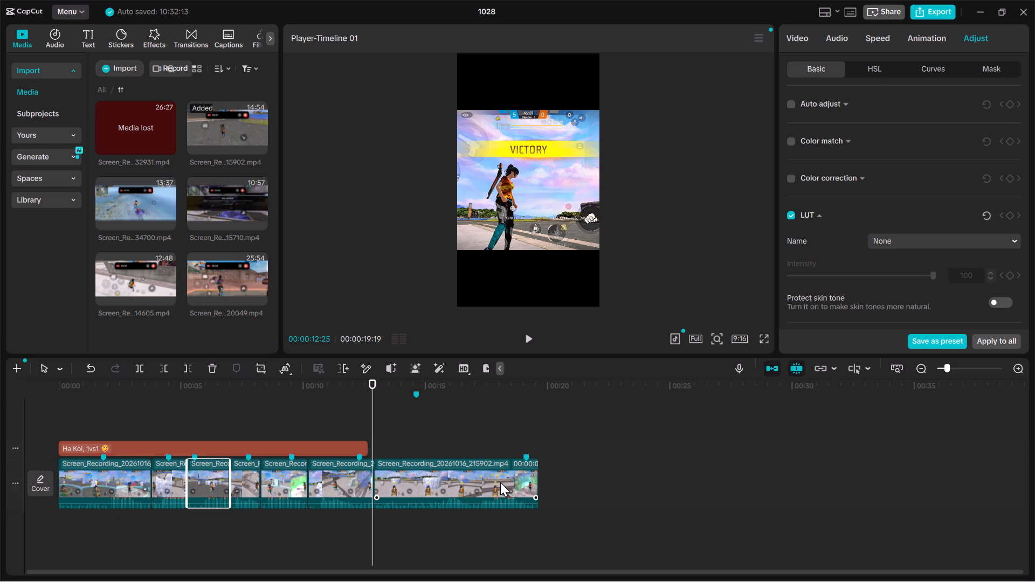
# Split the last kill clip at 00:00:16:12 and delete its lead-in before the cut.
pyautogui.click(500, 482)
pyautogui.press('space')
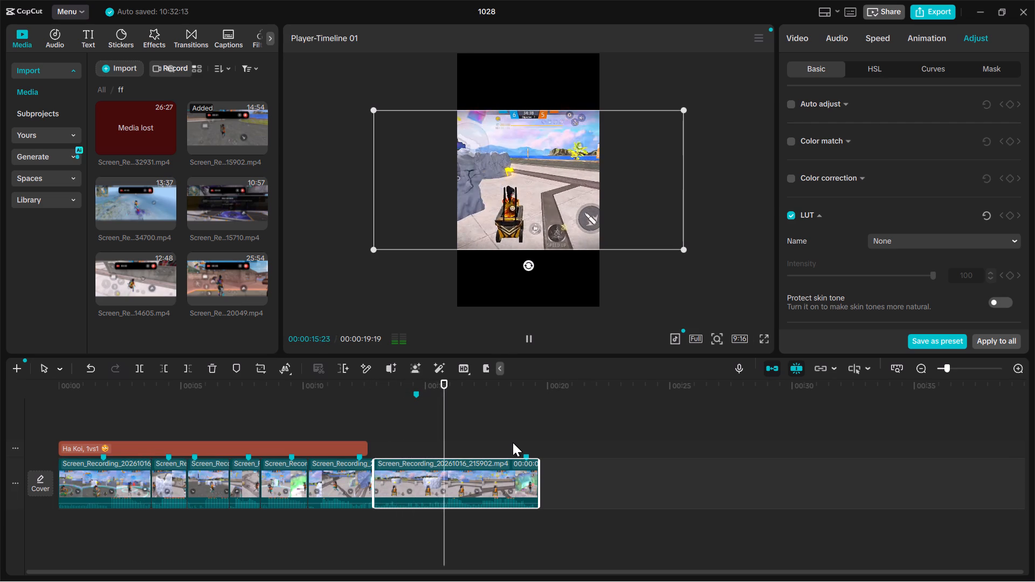
pyautogui.press('space')
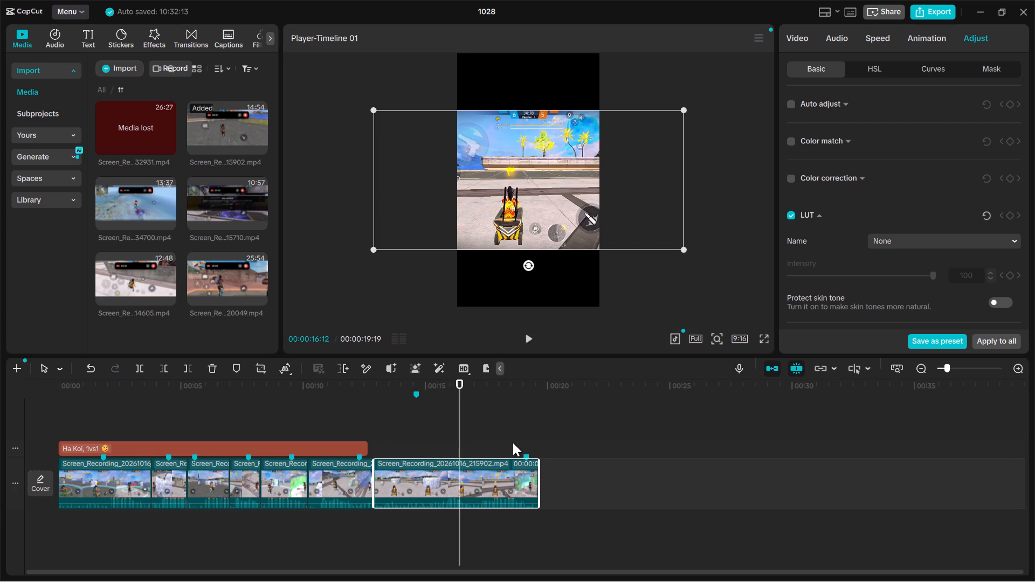
pyautogui.press('b')
pyautogui.click(420, 477)
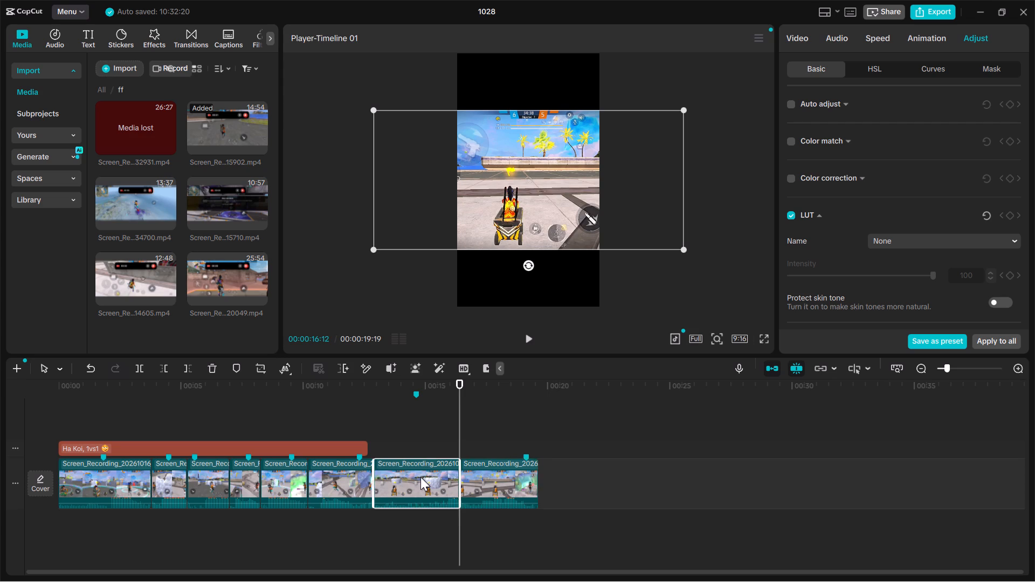
pyautogui.press('Delete')
# Play the shortened last kill clip and move it to second place, directly after the opening kill.
pyautogui.press('Up')
pyautogui.press('space')
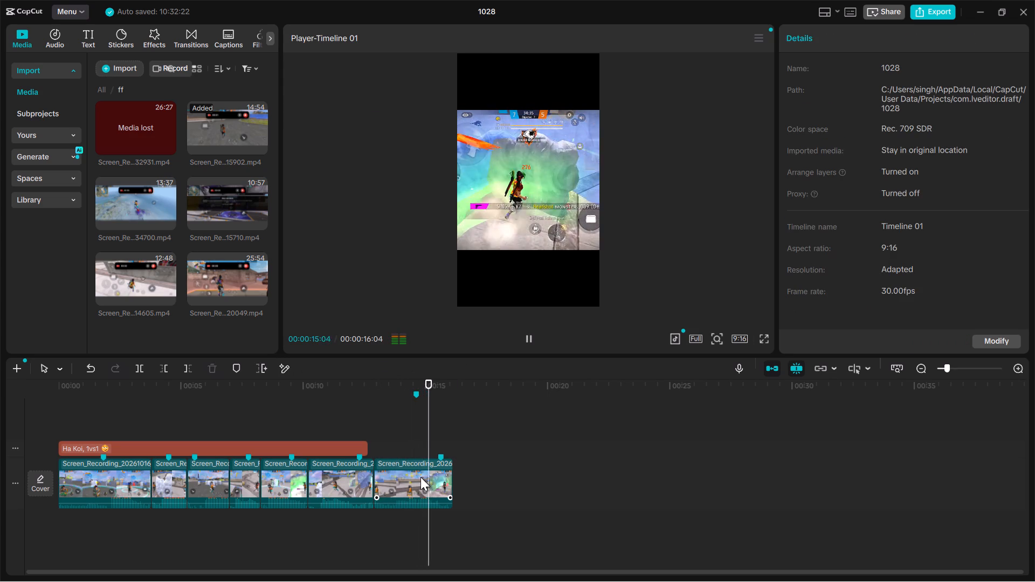
pyautogui.press('space')
pyautogui.press('space')
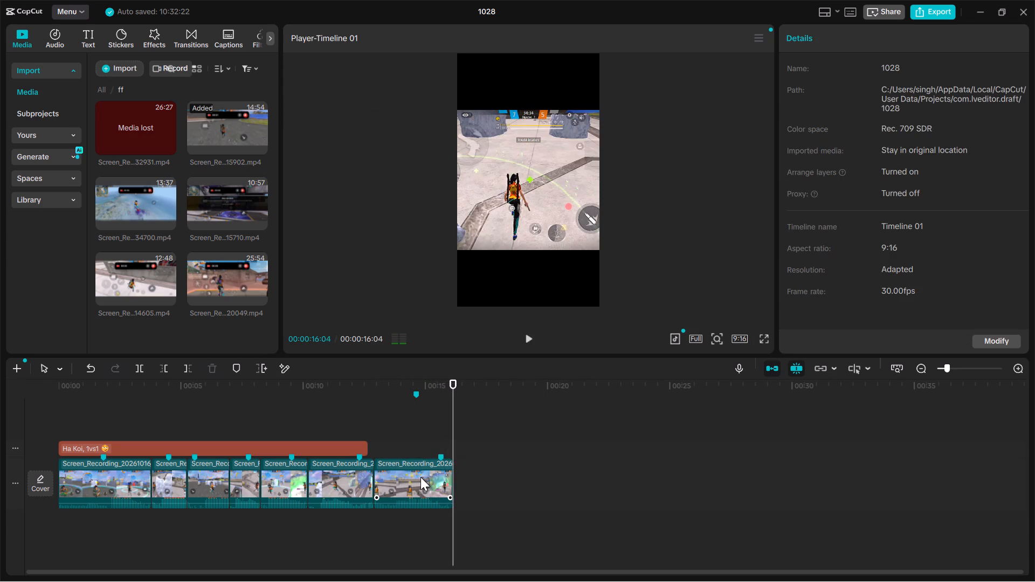
pyautogui.press('space')
pyautogui.moveTo(402, 477); pyautogui.dragTo(183, 524)
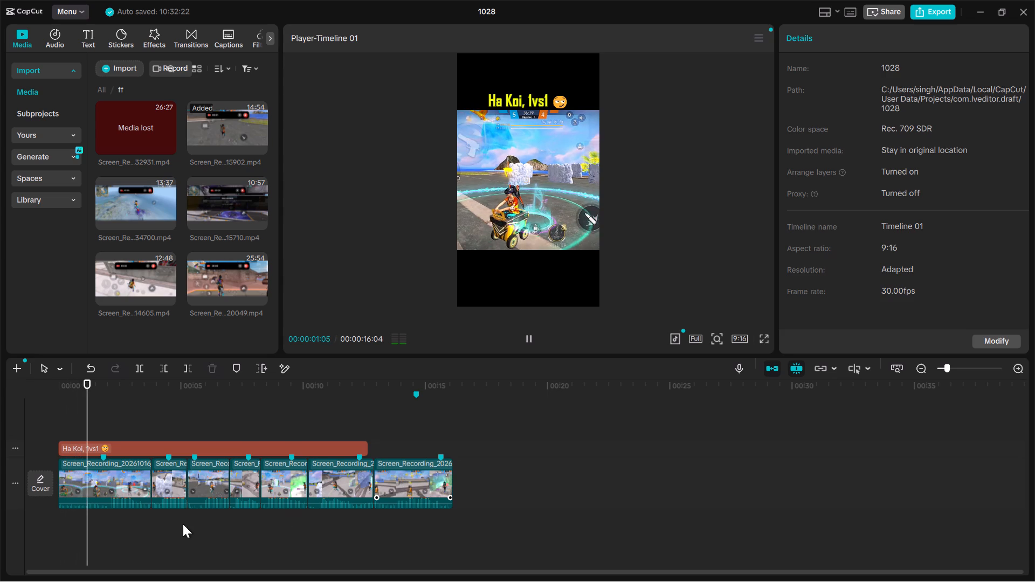
pyautogui.moveTo(183, 524); pyautogui.dragTo(157, 485)
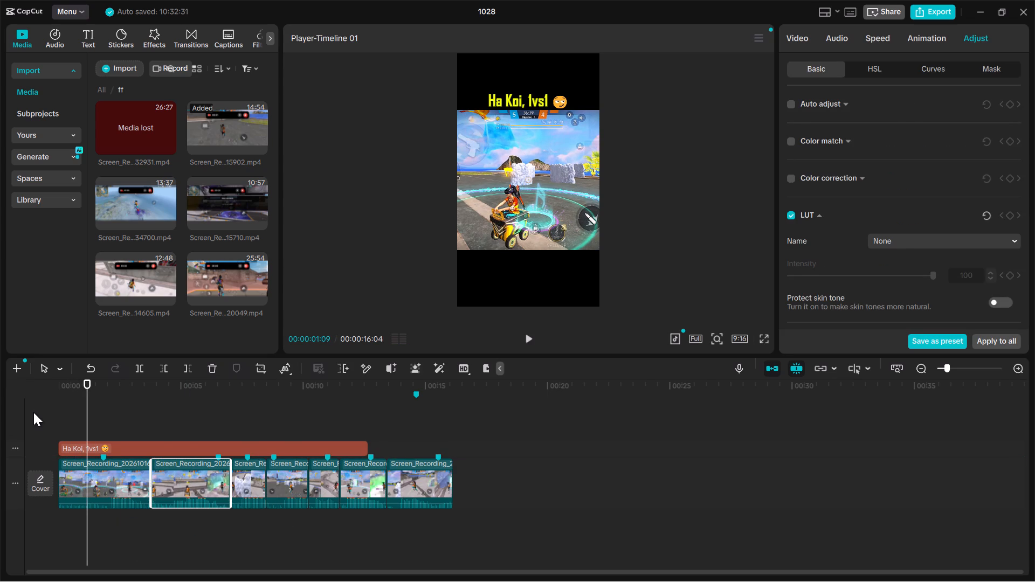
# Enlarge the preview area and play the reordered highlights from the start through the second kill.
pyautogui.click(33, 412)
pyautogui.press('space')
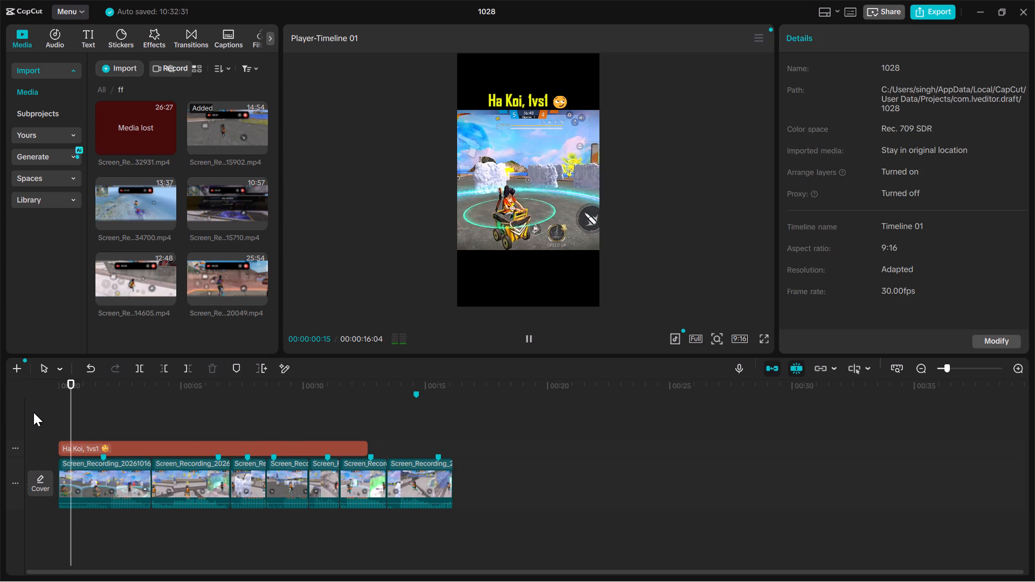
pyautogui.keyDown('ctrl'); pyautogui.scroll(6, 118, 419); pyautogui.keyUp('ctrl')
pyautogui.press('space')
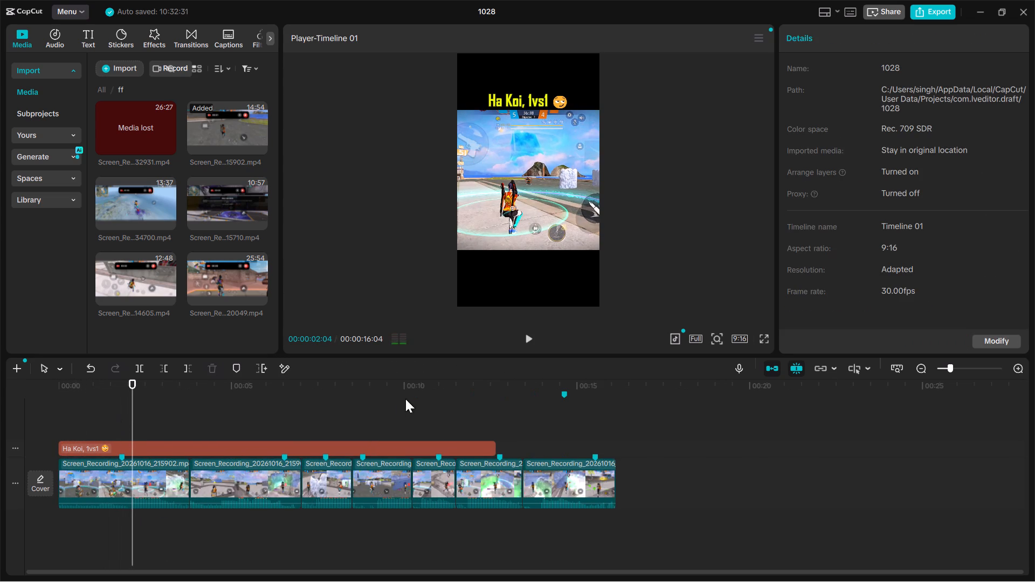
pyautogui.moveTo(524, 356); pyautogui.dragTo(509, 415)
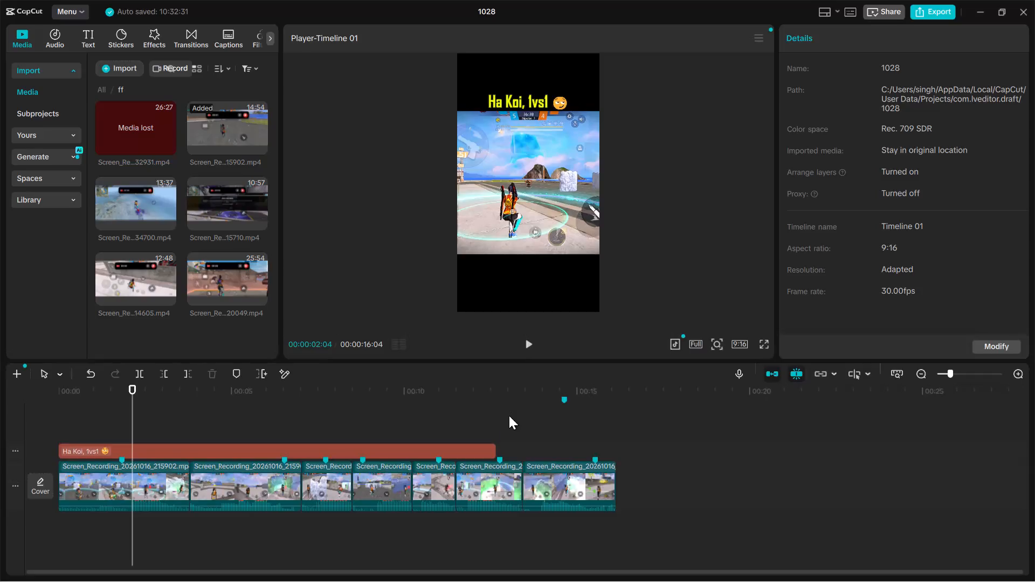
pyautogui.moveTo(509, 415); pyautogui.dragTo(503, 433)
pyautogui.press('Up')
pyautogui.press('Up')
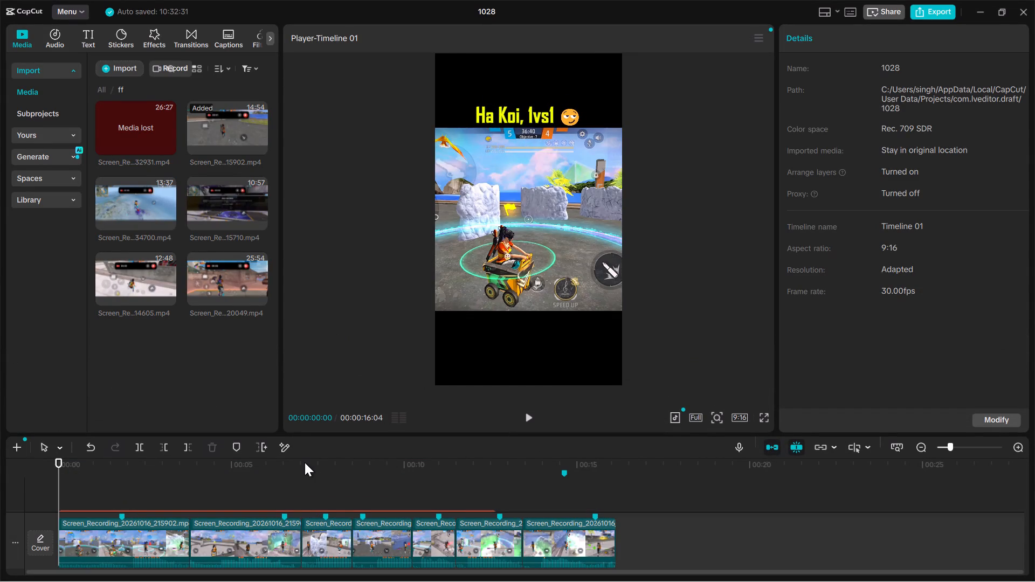
pyautogui.press('space')
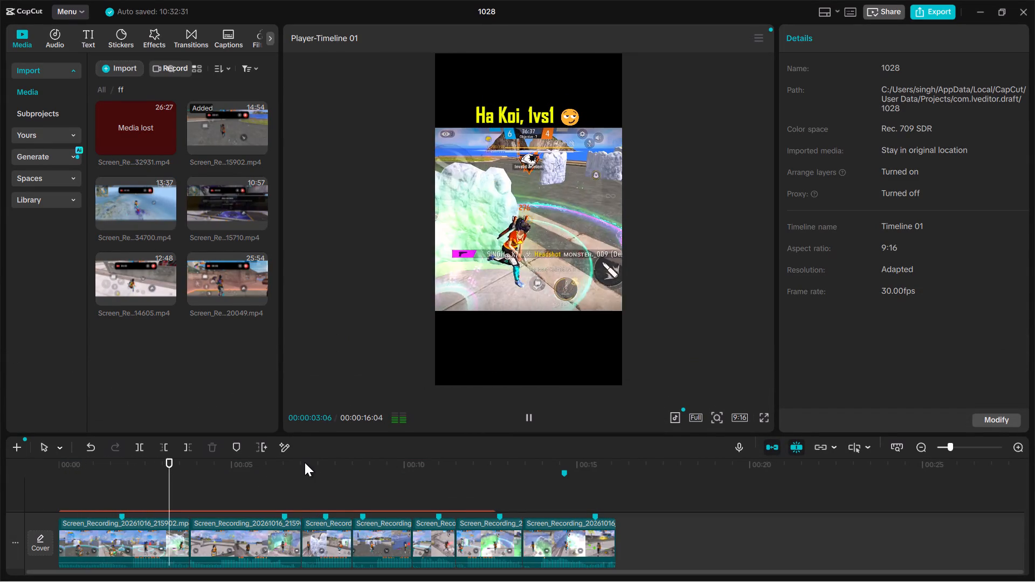
pyautogui.press('space')
pyautogui.keyDown('ctrl'); pyautogui.scroll(4, 178, 526); pyautogui.keyUp('ctrl')
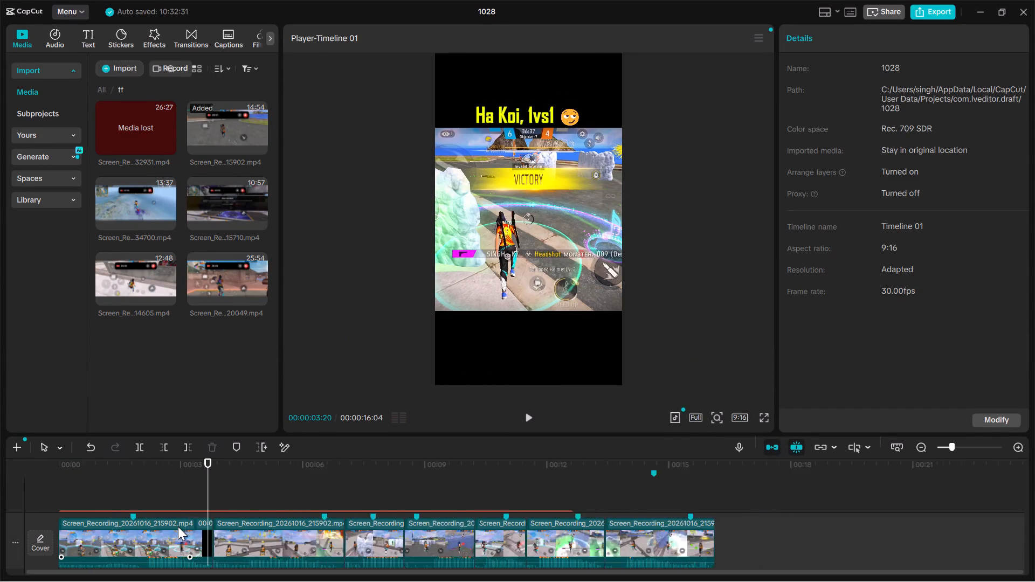
pyautogui.keyDown('ctrl'); pyautogui.scroll(2, 178, 526); pyautogui.keyUp('ctrl')
pyautogui.press('space')
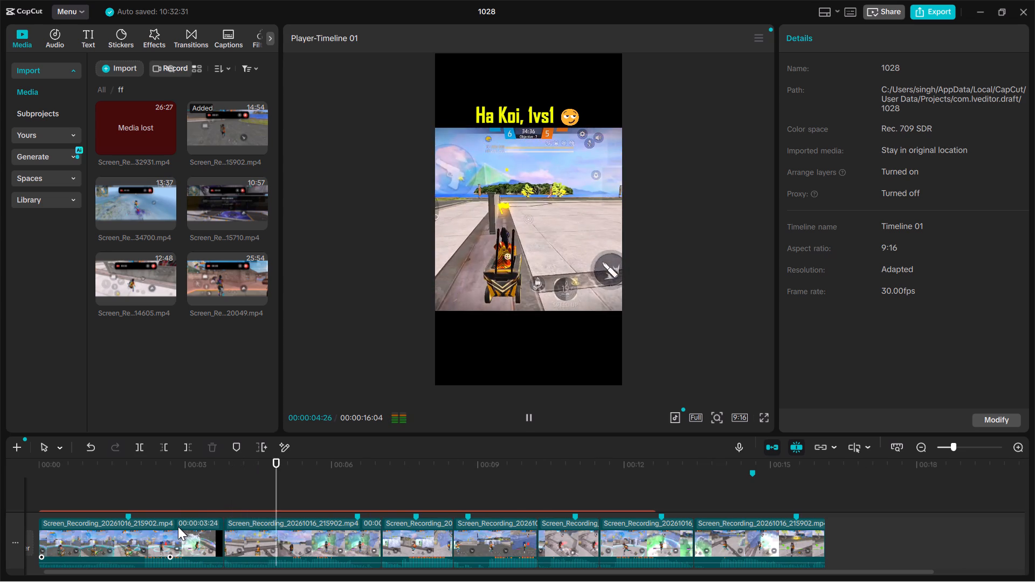
pyautogui.press('space')
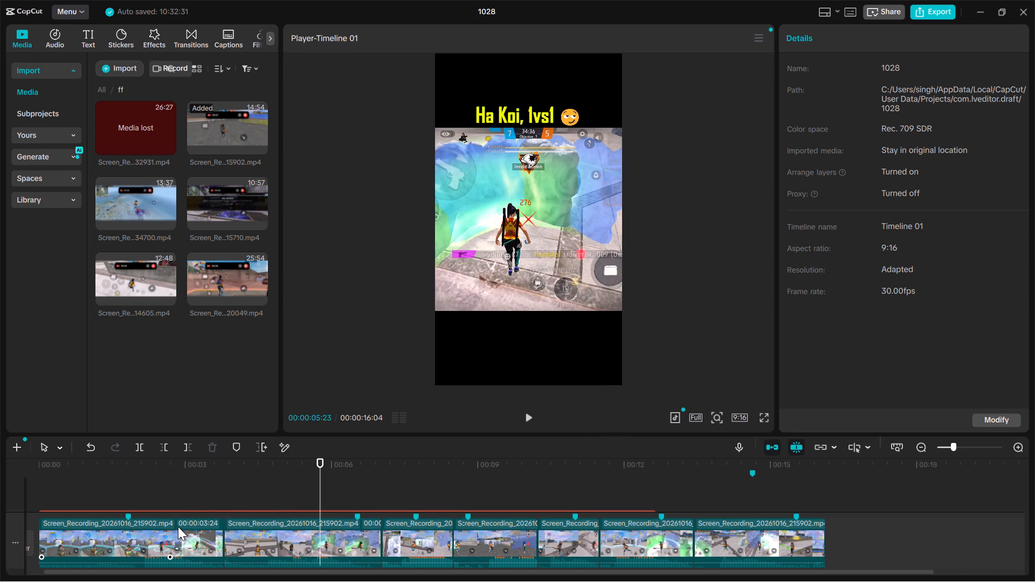
# Split the second kill clip at 00:00:06:21 and delete the short leftover piece after the cut.
pyautogui.press('space')
pyautogui.press('space')
pyautogui.press('space')
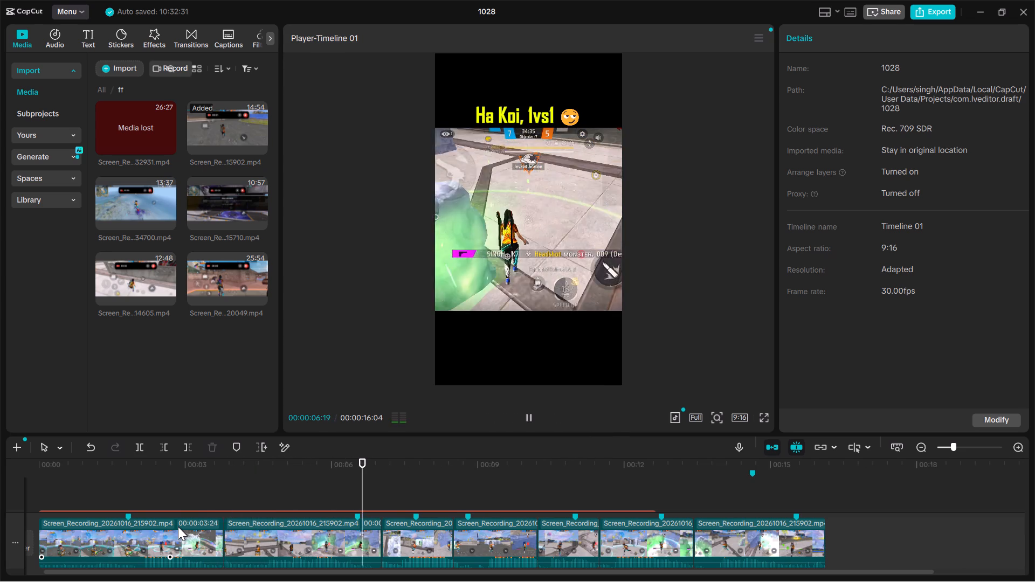
pyautogui.press('space')
pyautogui.press('Left')
pyautogui.press('Left')
pyautogui.press('Left')
pyautogui.press('Left')
pyautogui.press('Left')
pyautogui.press('Left')
pyautogui.press('Left')
pyautogui.press('Left')
pyautogui.press('Left')
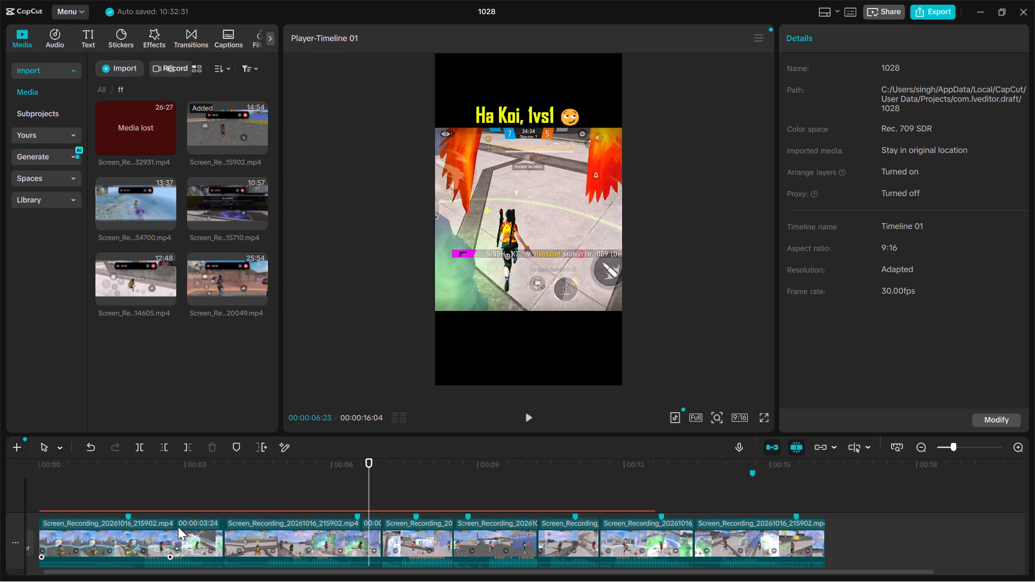
pyautogui.press('b')
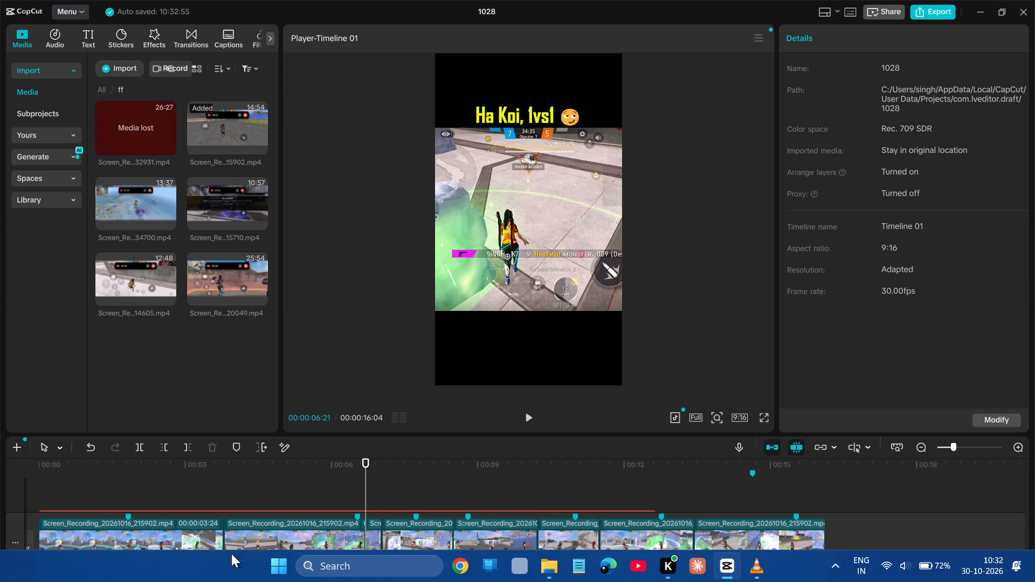
pyautogui.click(376, 534)
pyautogui.press('Delete')
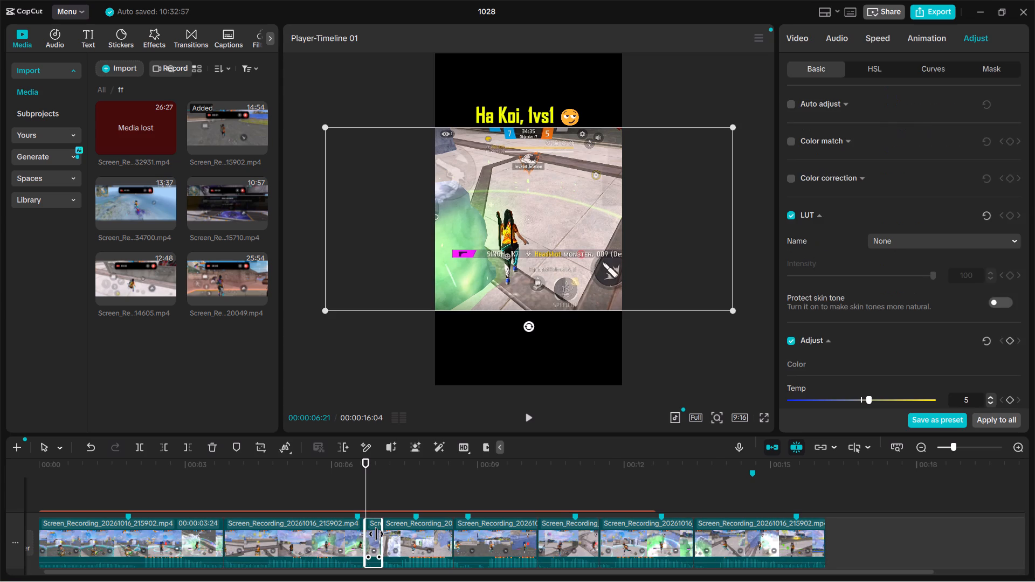
# Play the remaining highlights from the new cut through to the end of the timeline.
pyautogui.press('space')
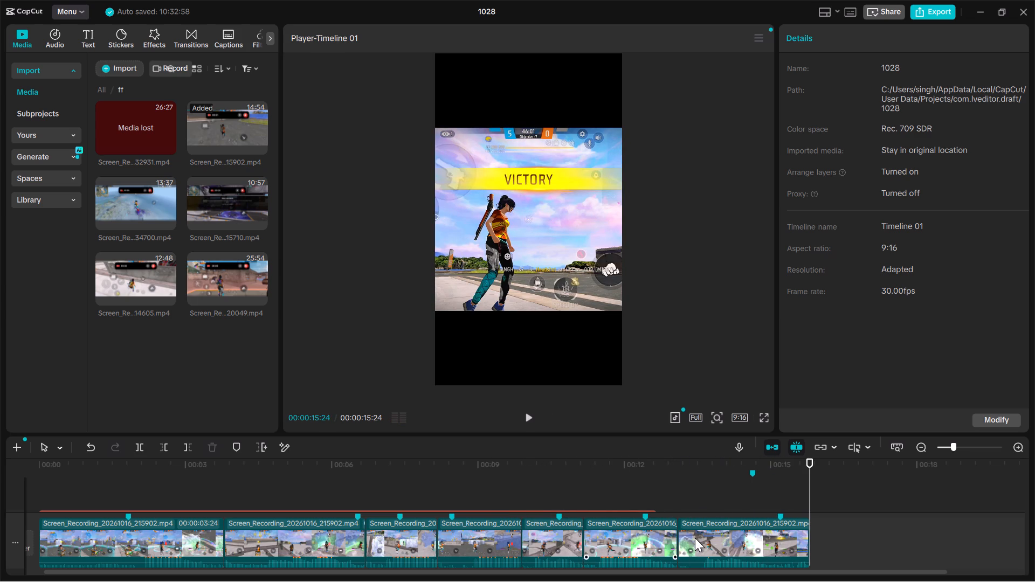
# Export the video as 1028(4) in 4K, Higher bit rate, H.264, mp4 at 30fps.
pyautogui.click(929, 16)
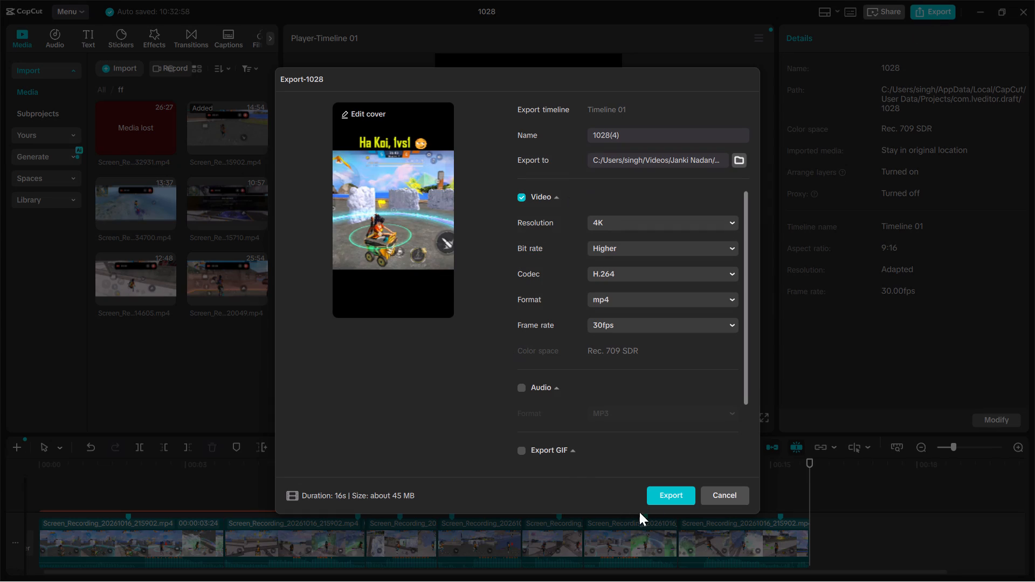
pyautogui.click(660, 499)
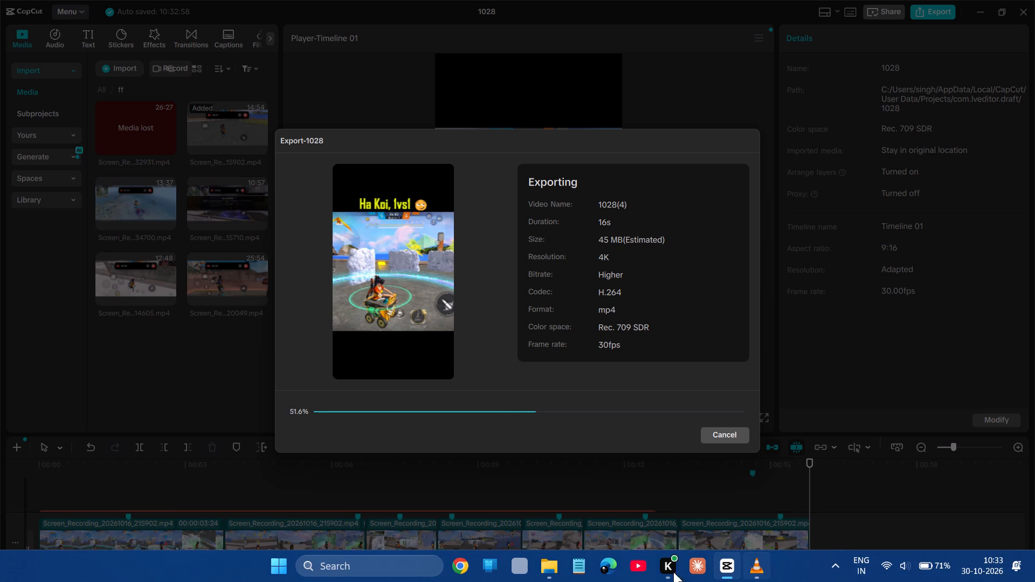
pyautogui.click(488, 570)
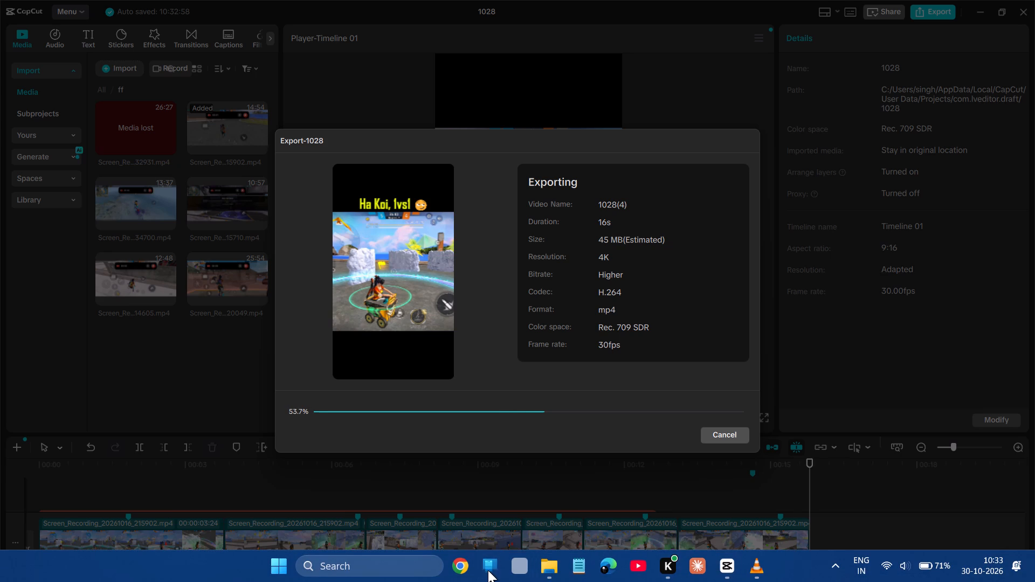
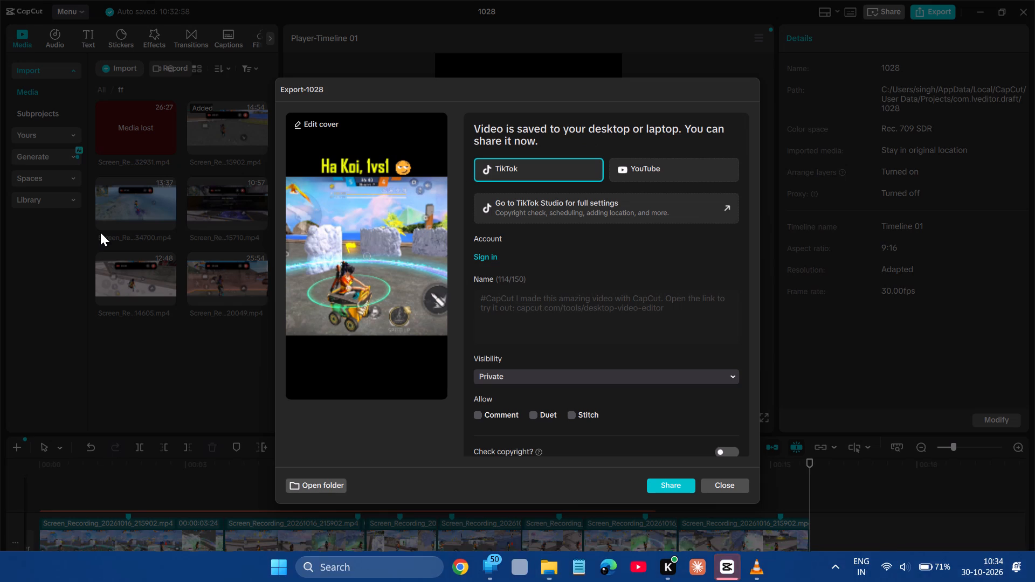
# Open the export folder in File Explorer and send the videos 1028(1), 1028(2), 1028(3) and 1028(4) to the phone.
pyautogui.click(301, 486)
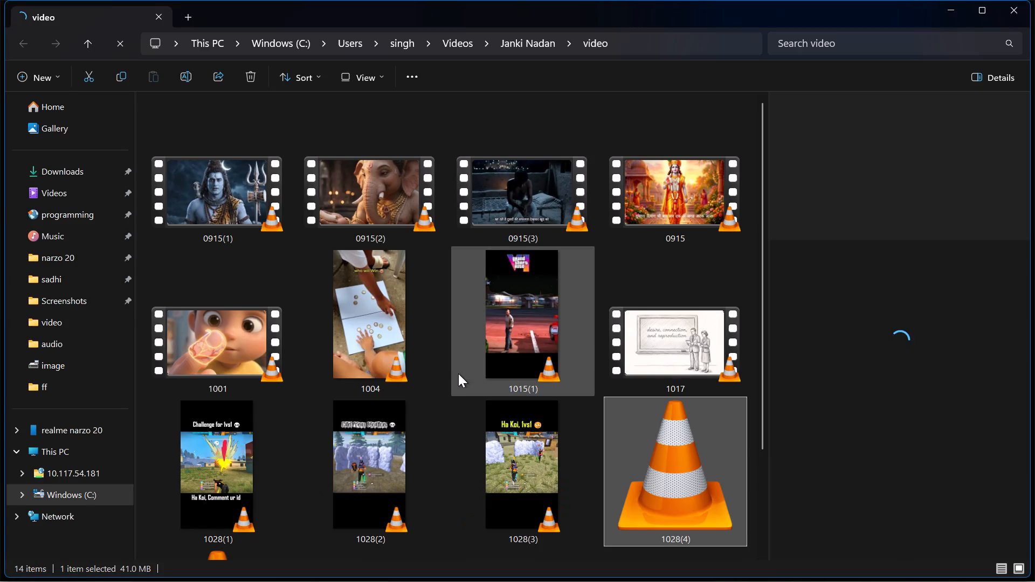
pyautogui.scroll(-3, 458, 373)
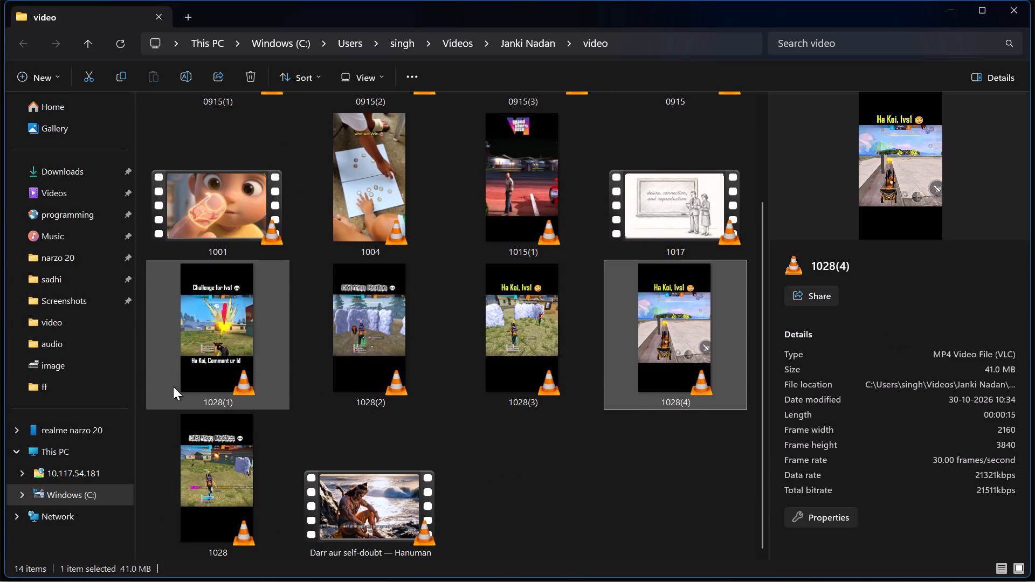
pyautogui.moveTo(151, 331); pyautogui.dragTo(361, 333)
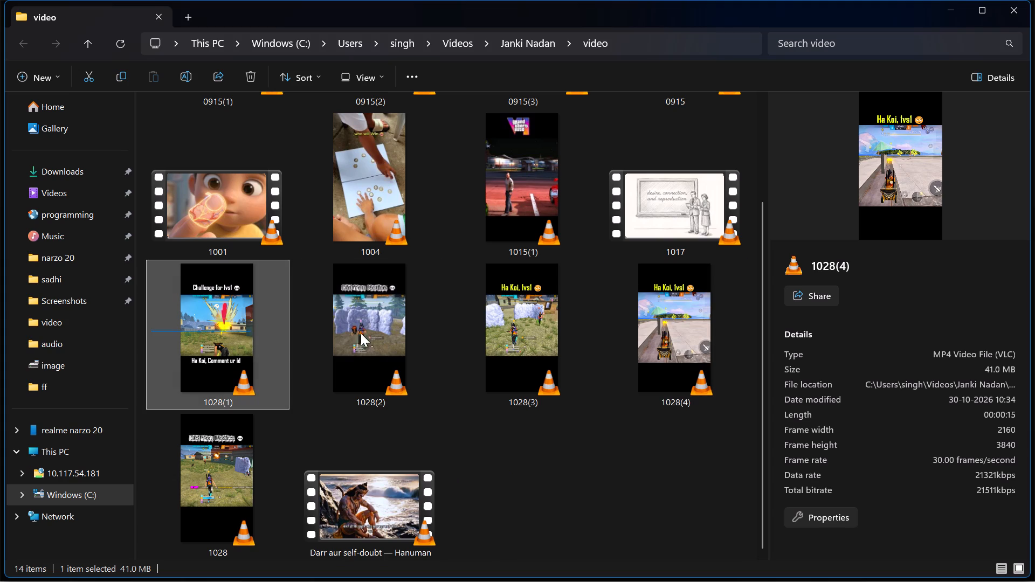
pyautogui.moveTo(361, 333); pyautogui.dragTo(681, 383)
pyautogui.rightClick(503, 355)
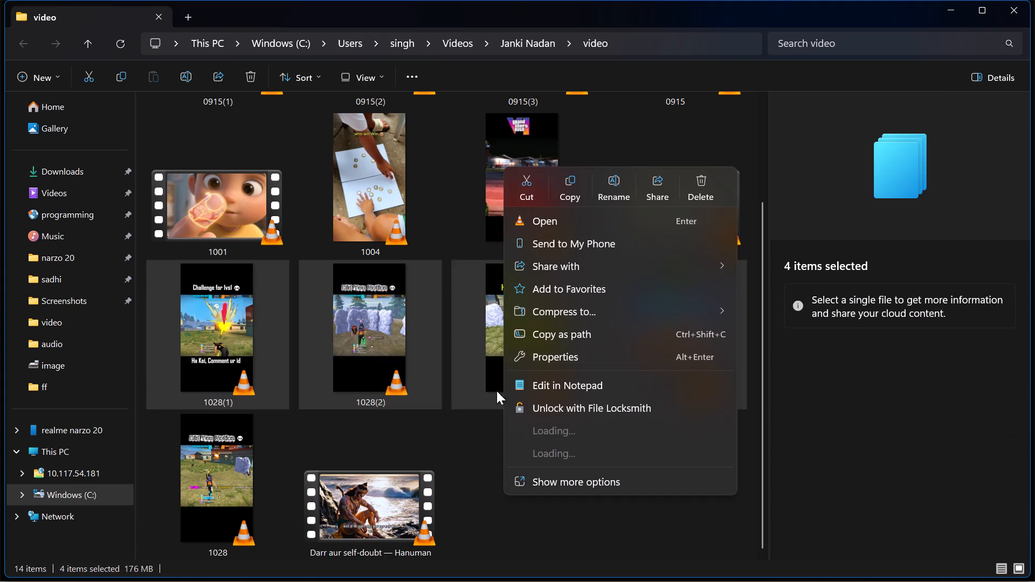
pyautogui.click(552, 242)
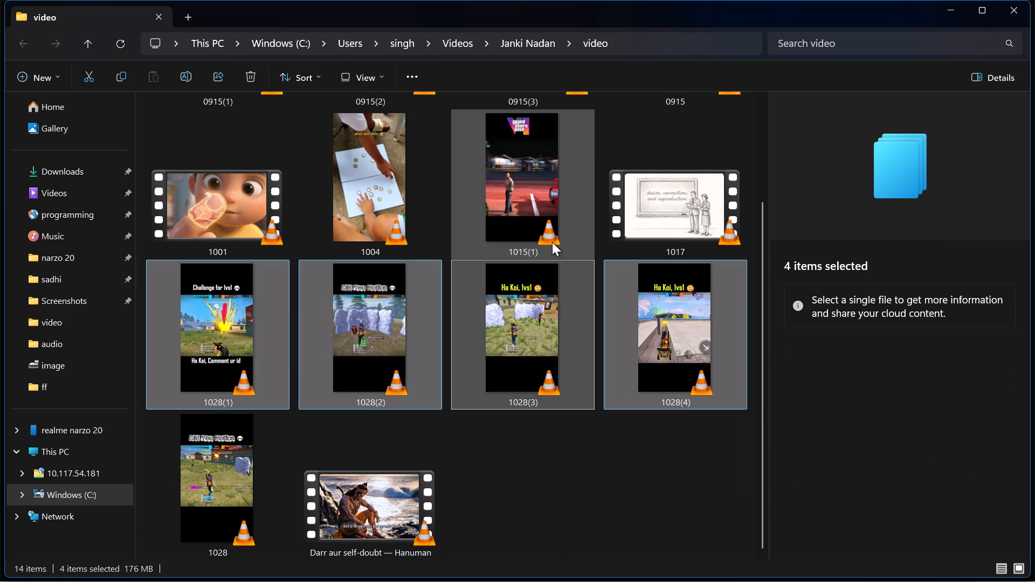
# Send the video 1028 to the phone as well.
pyautogui.click(211, 490)
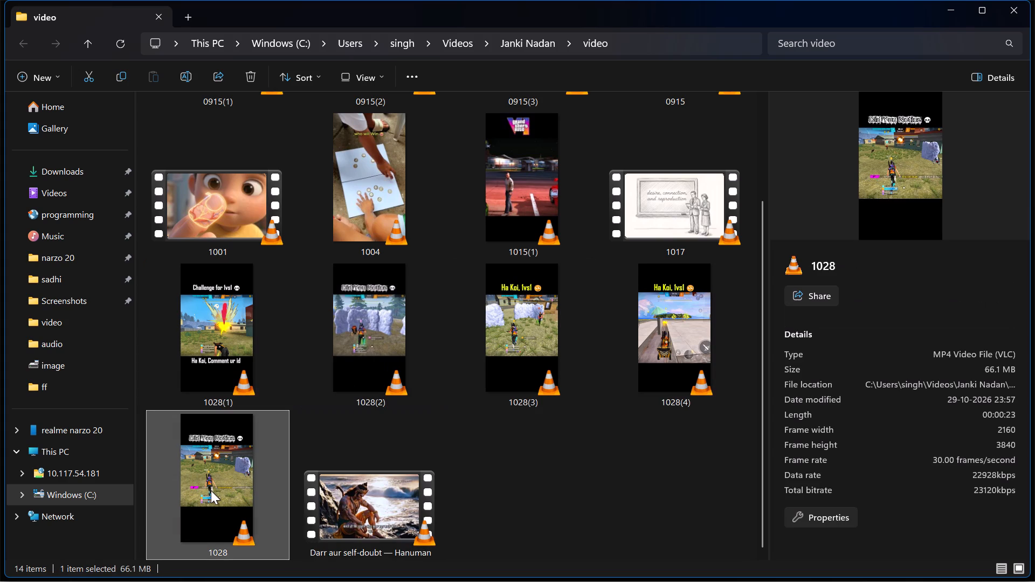
pyautogui.rightClick(211, 490)
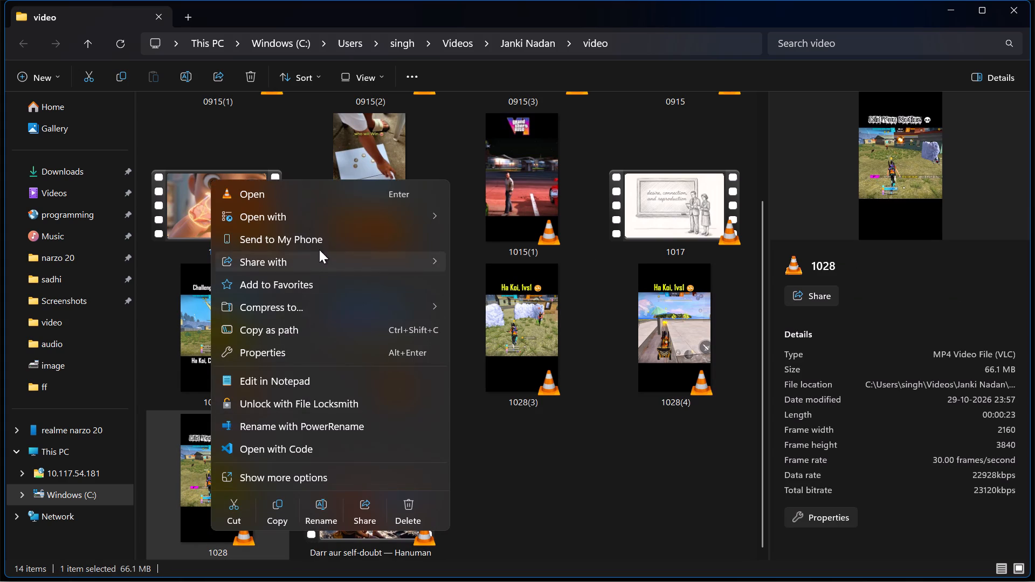
pyautogui.click(311, 239)
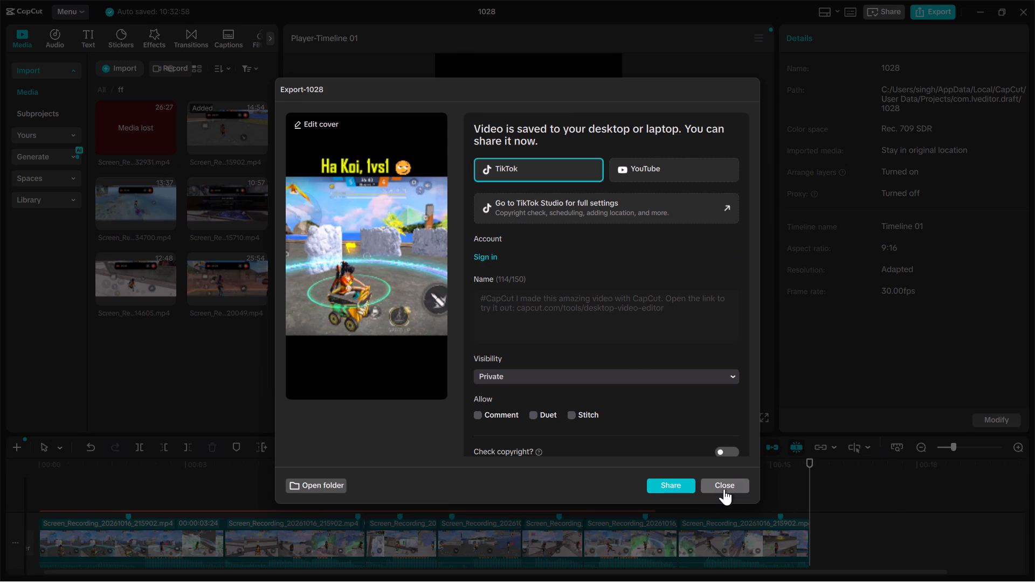
# Back in CapCut, close the export dialog and append Screen_Recording_20261021_234700.mp4 to the end of the timeline after the existing highlights.
pyautogui.click(723, 488)
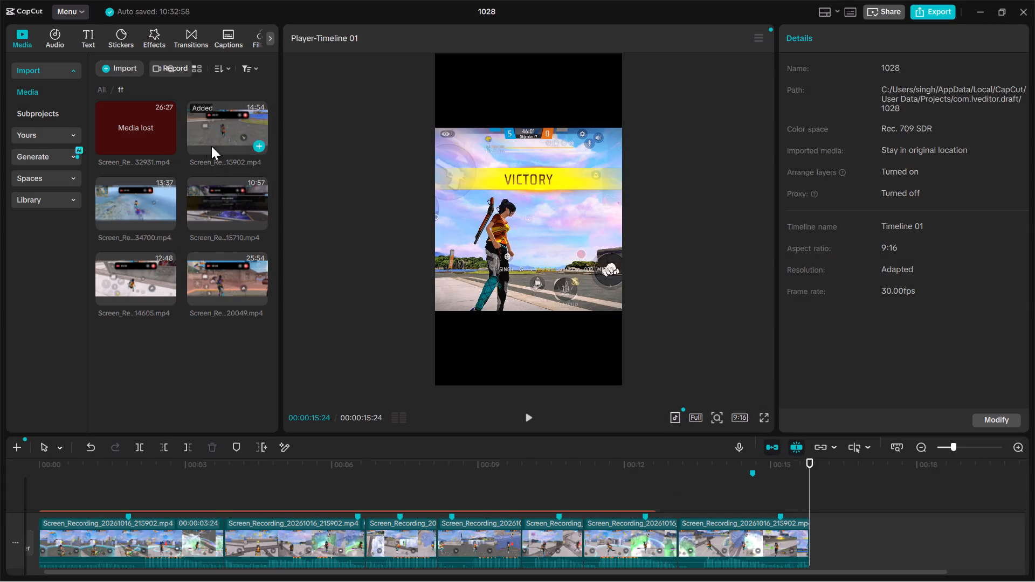
pyautogui.moveTo(127, 206); pyautogui.dragTo(834, 539)
pyautogui.keyDown('ctrl'); pyautogui.scroll(-1, 678, 537); pyautogui.keyUp('ctrl')
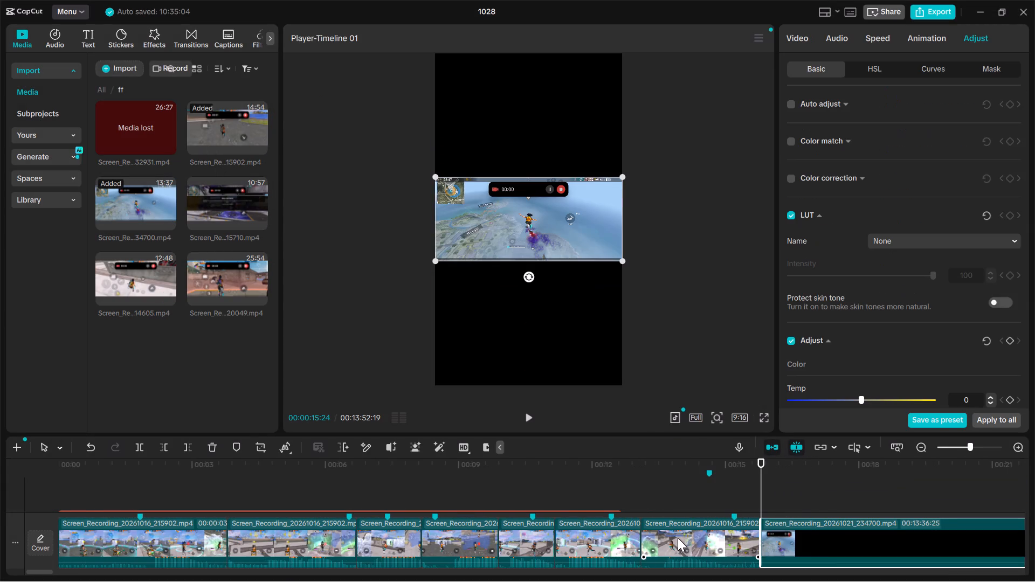
# Select the last highlight clip before the newly added recording, and switch to the video folder in File Explorer.
pyautogui.click(678, 538)
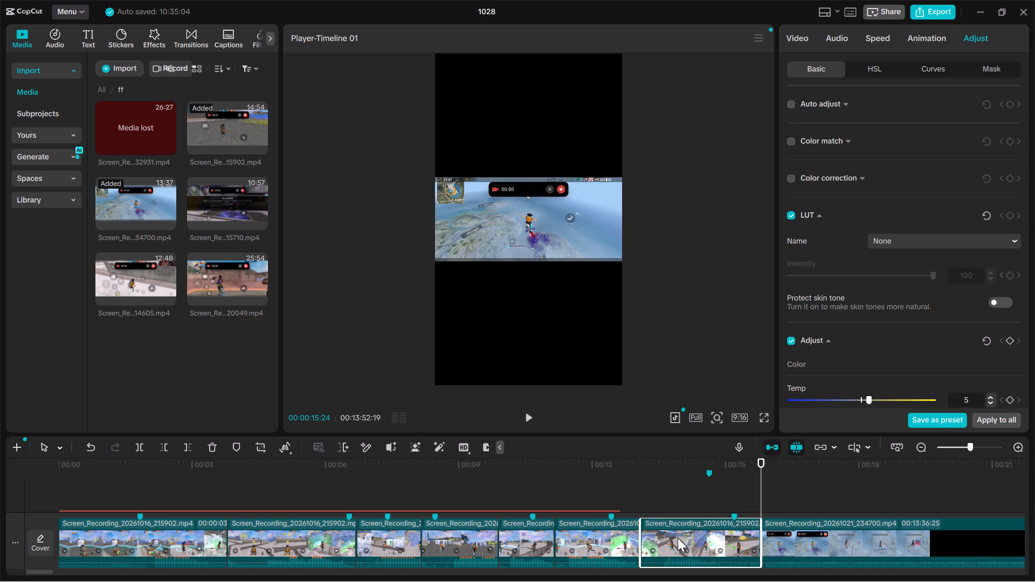
pyautogui.hotkey('ctrl', 'q')
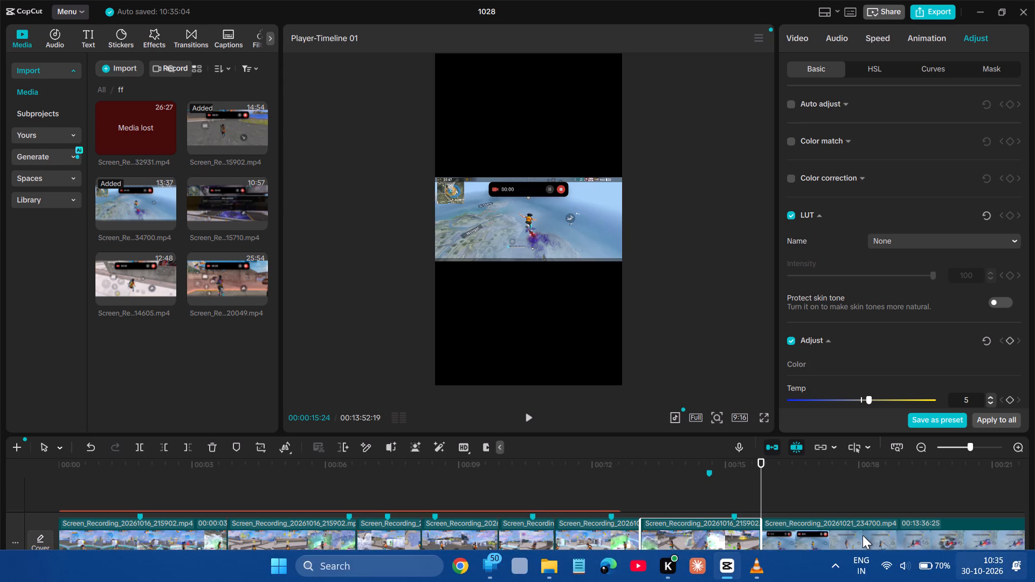
pyautogui.click(862, 535)
pyautogui.click(862, 535)
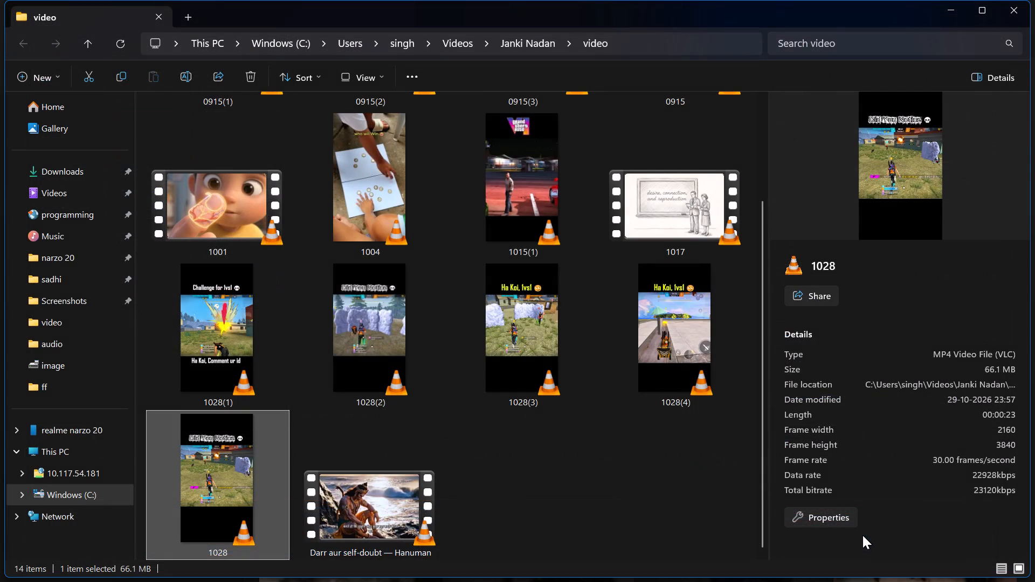
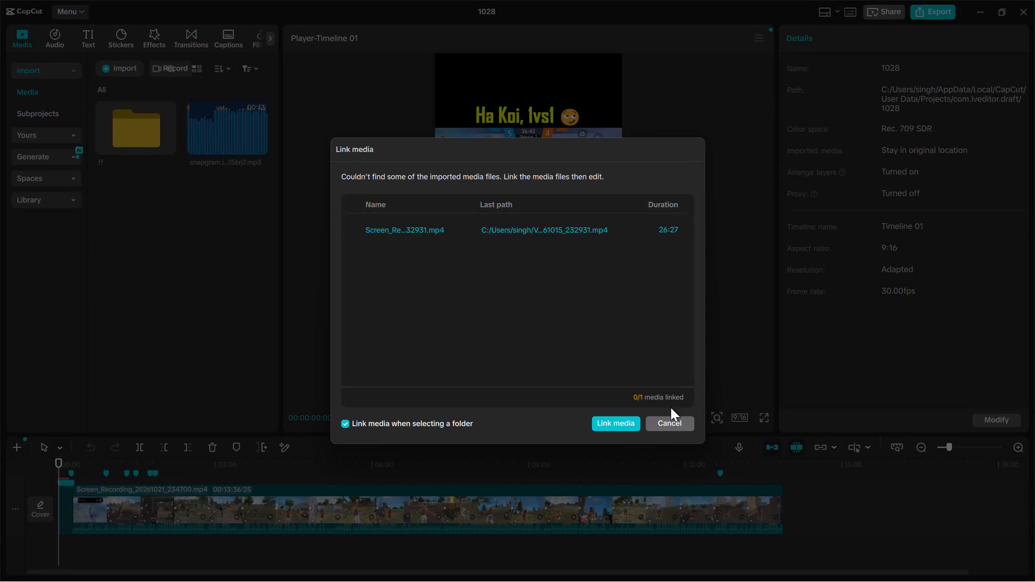
# Dismiss the missing-media prompt without linking the unavailable recording.
pyautogui.click(669, 427)
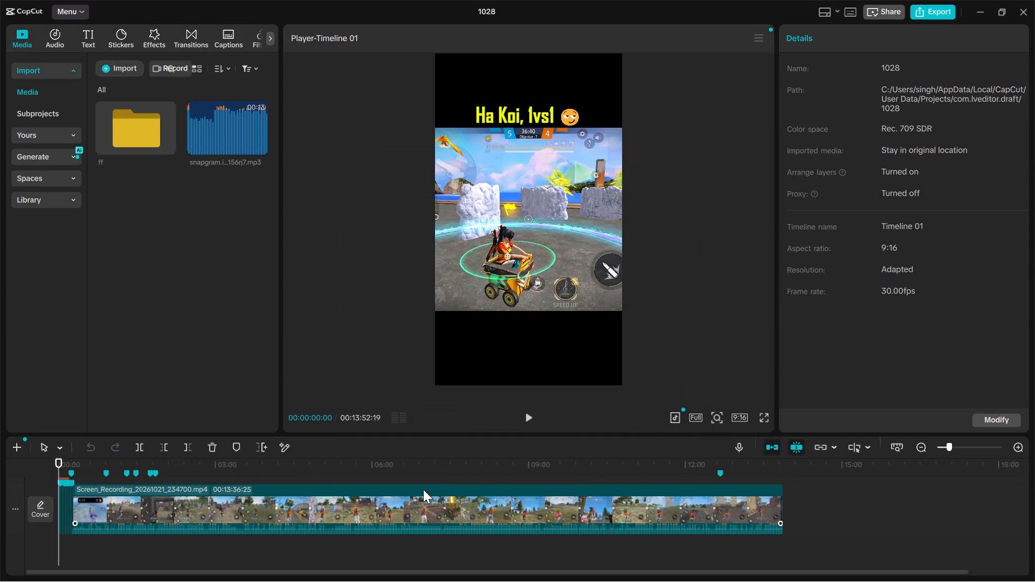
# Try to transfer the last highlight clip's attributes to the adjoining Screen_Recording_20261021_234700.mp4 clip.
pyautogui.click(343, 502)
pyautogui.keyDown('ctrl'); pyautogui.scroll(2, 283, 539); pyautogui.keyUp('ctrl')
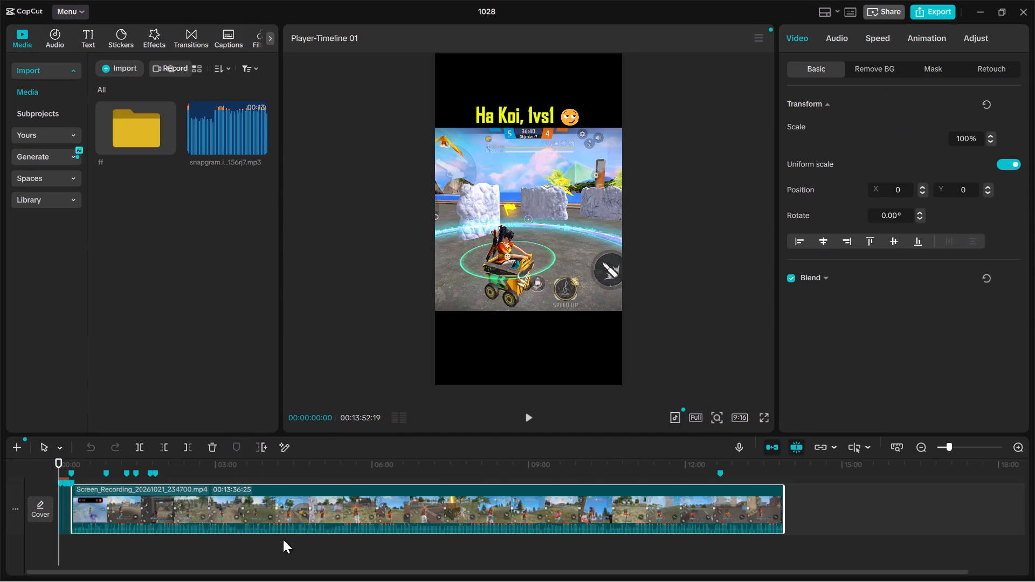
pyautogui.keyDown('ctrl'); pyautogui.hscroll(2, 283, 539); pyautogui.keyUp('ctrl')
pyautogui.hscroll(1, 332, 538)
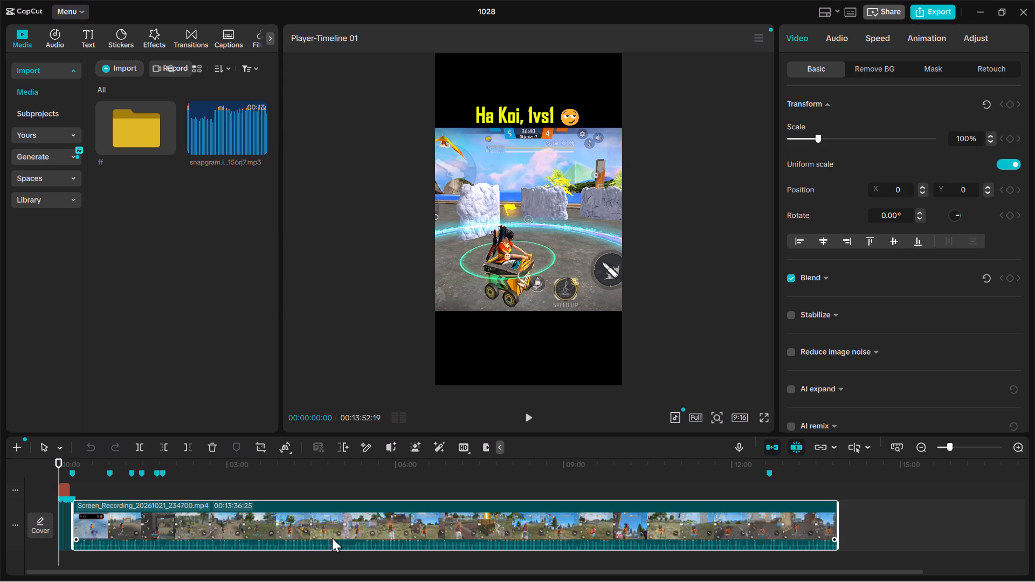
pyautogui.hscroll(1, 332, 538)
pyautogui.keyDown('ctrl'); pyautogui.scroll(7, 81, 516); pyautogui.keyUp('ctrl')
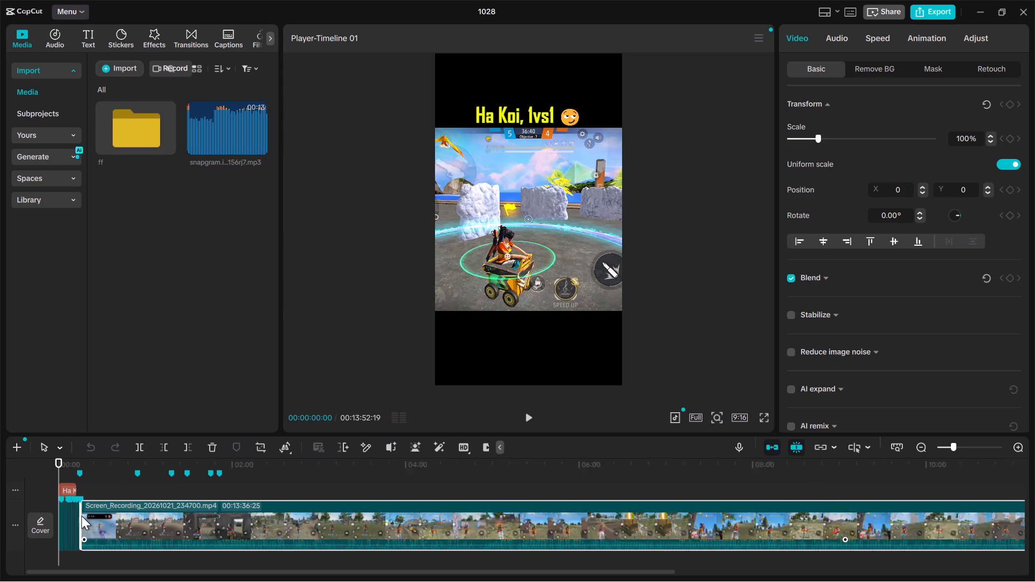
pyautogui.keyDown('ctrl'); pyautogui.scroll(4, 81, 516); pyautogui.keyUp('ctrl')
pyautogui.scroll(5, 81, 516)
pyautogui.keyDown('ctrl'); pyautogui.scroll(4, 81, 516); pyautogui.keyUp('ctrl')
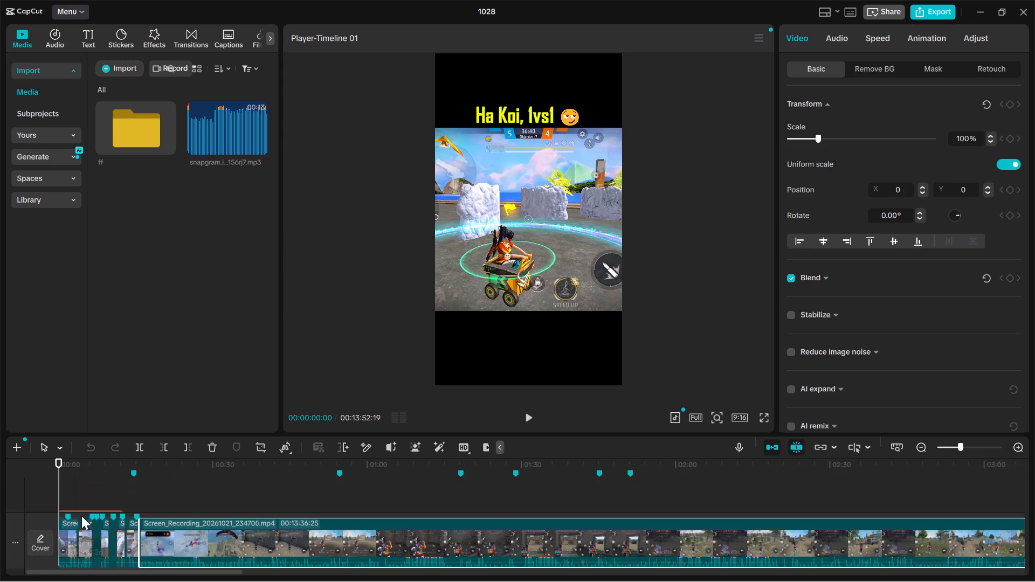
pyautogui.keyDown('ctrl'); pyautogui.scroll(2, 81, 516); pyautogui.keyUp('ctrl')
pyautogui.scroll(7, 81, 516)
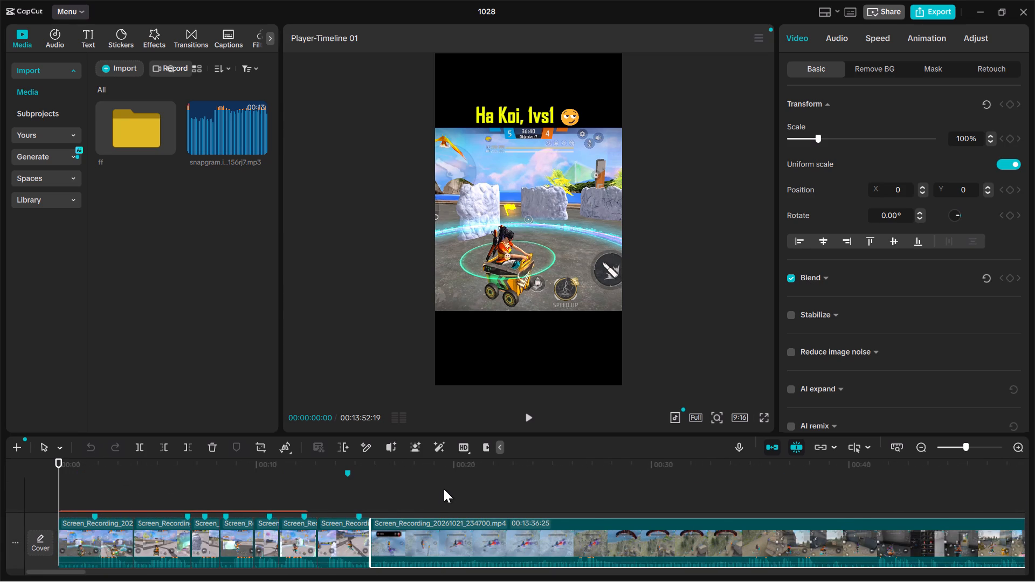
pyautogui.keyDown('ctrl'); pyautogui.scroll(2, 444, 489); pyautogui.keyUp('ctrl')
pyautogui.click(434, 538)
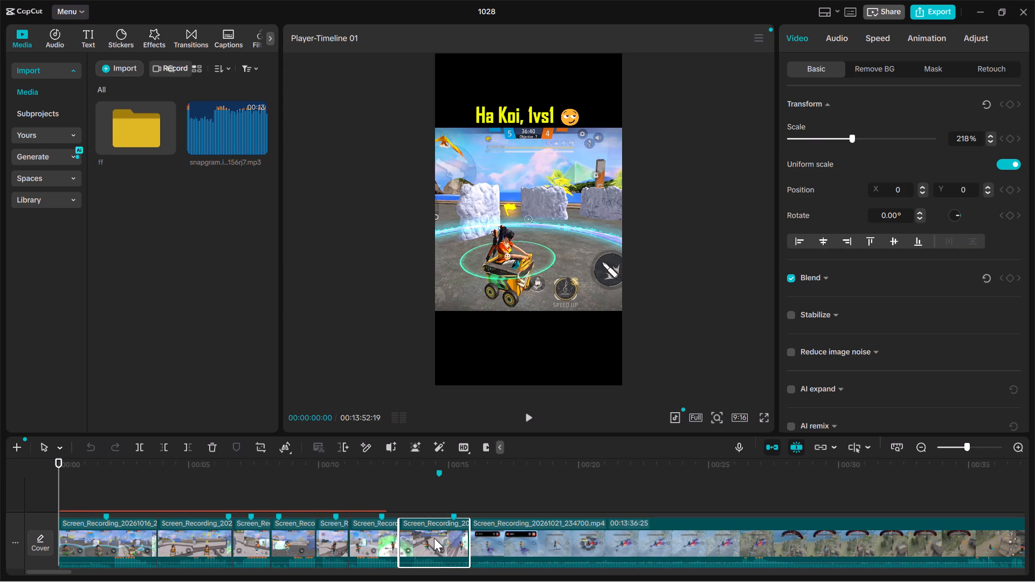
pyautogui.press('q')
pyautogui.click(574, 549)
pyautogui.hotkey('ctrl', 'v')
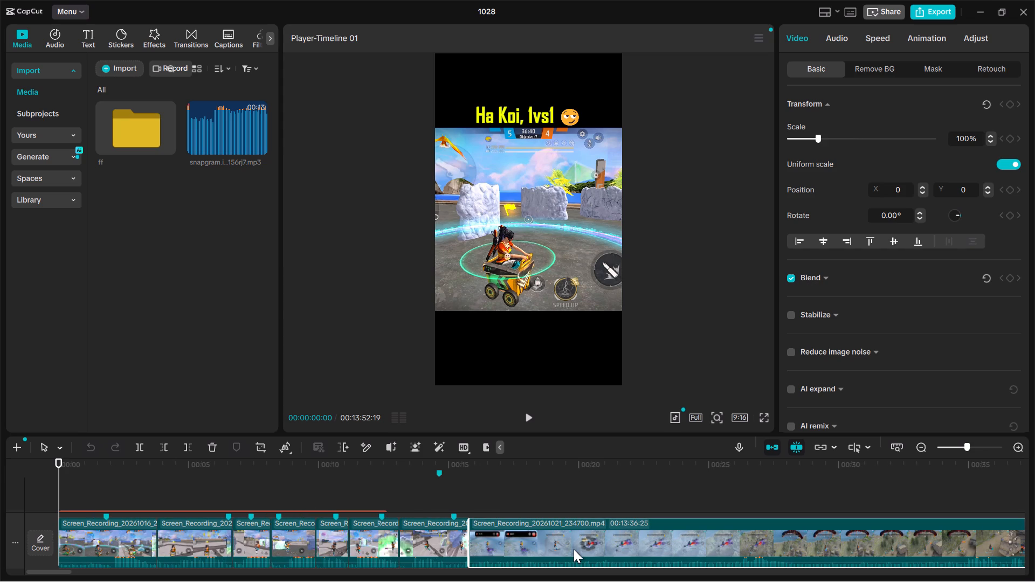
# Copy the last highlight clip's attributes, paste all video, audio and adjustment attributes onto Screen_Recording_20261021_234700.mp4, and check its framing.
pyautogui.click(431, 533)
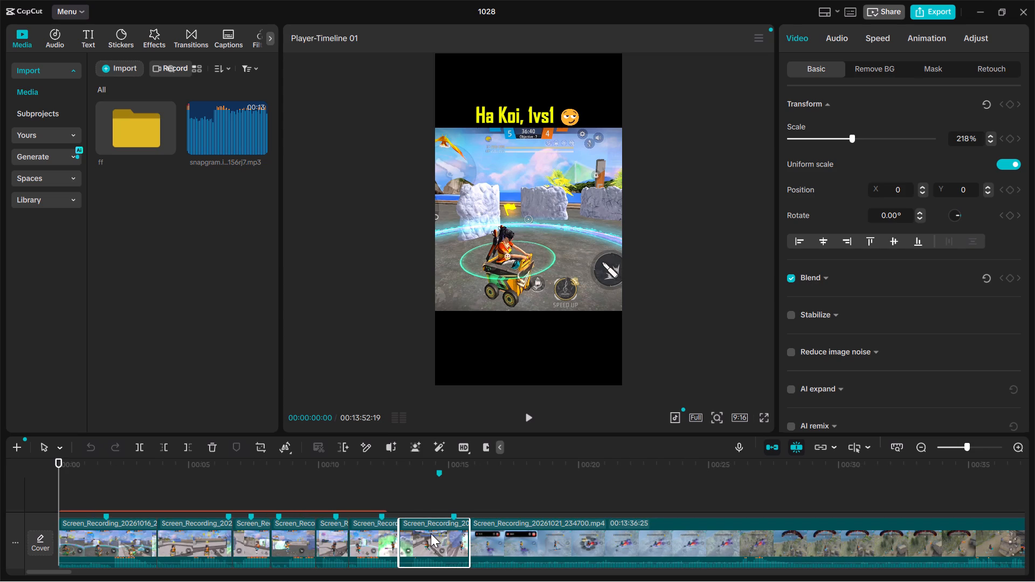
pyautogui.hotkey('ctrl', 'shift', 'c')
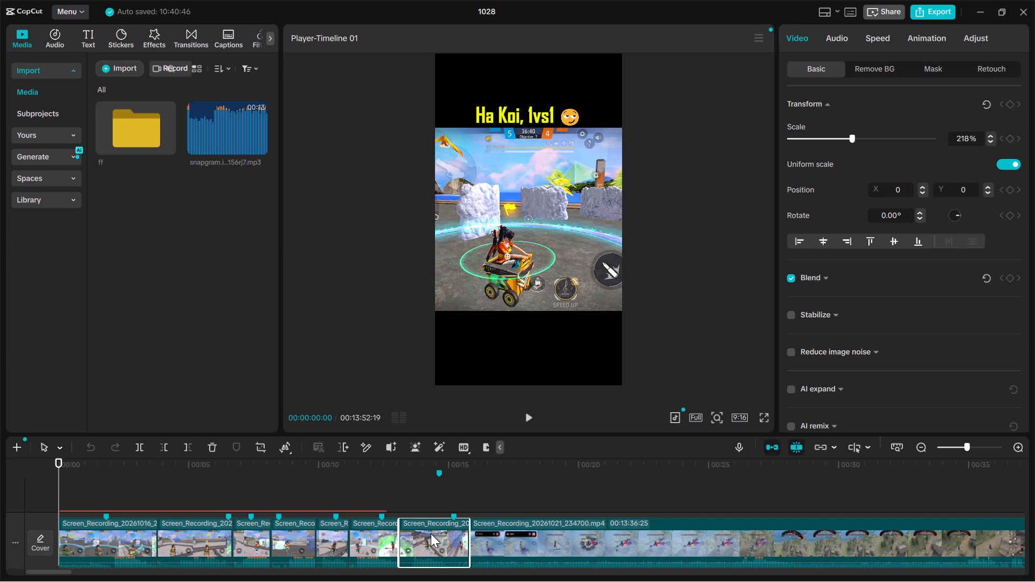
pyautogui.click(552, 530)
pyautogui.press('q')
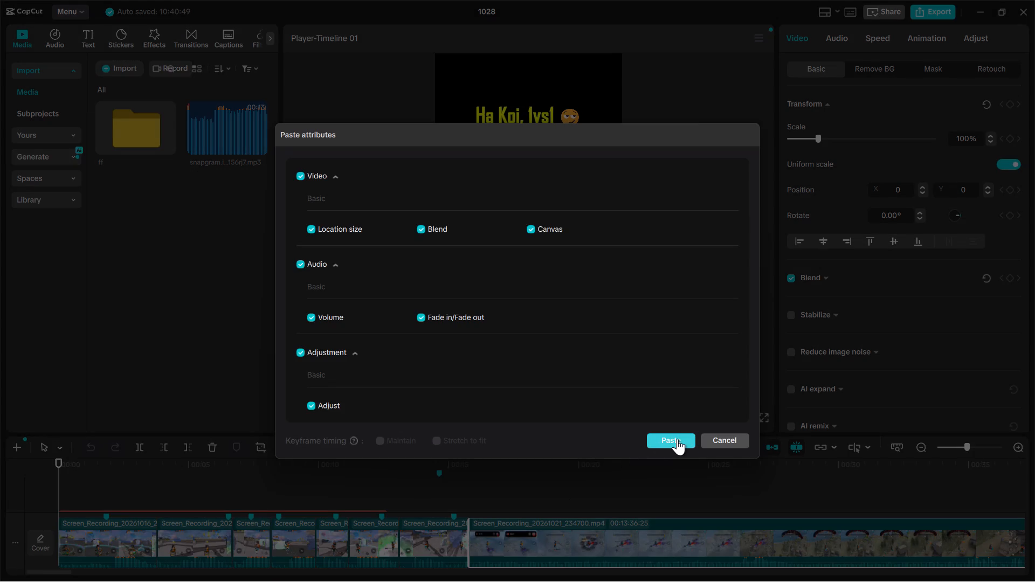
pyautogui.scroll(-2, 458, 356)
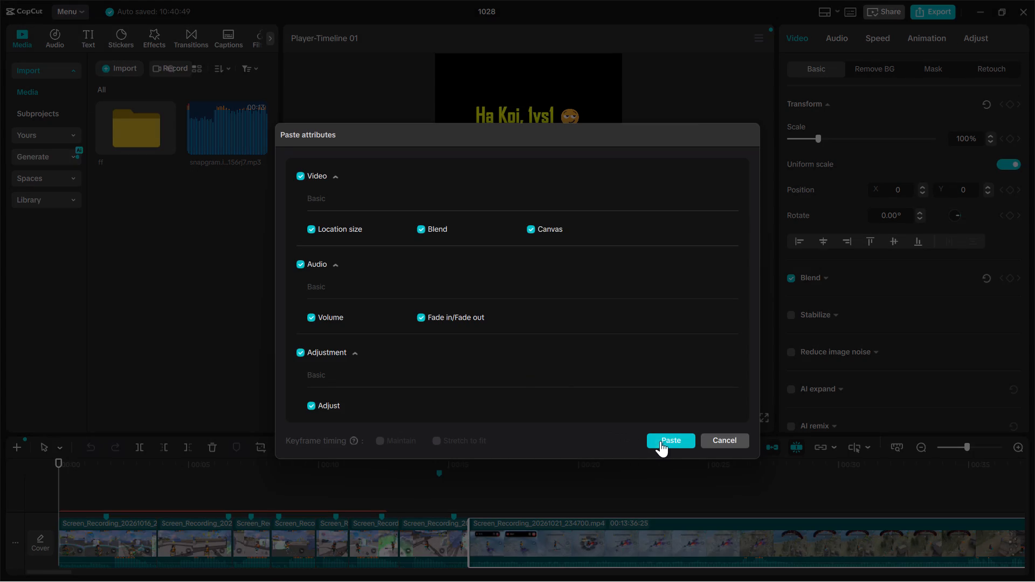
pyautogui.click(666, 441)
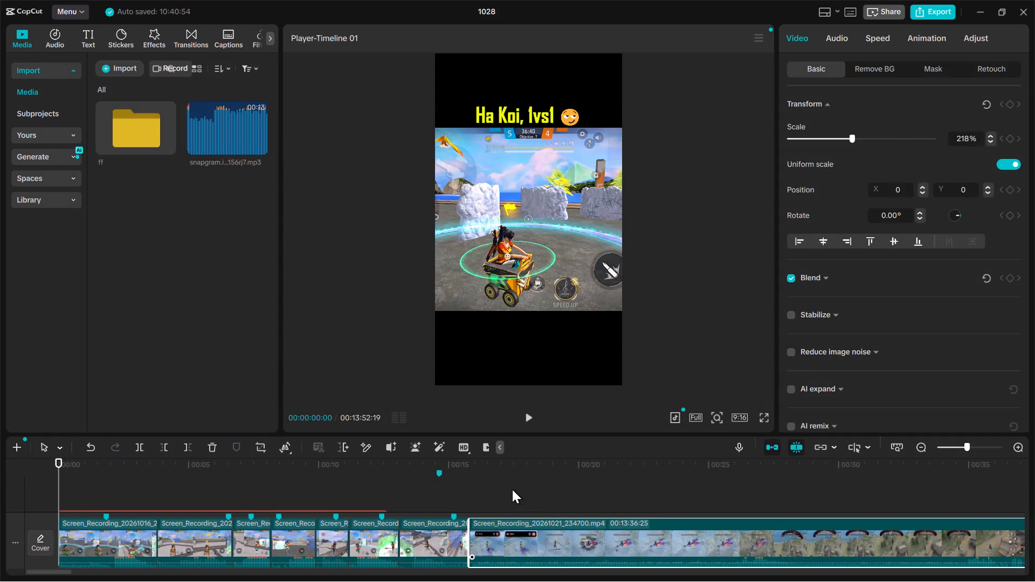
pyautogui.click(512, 489)
pyautogui.click(563, 484)
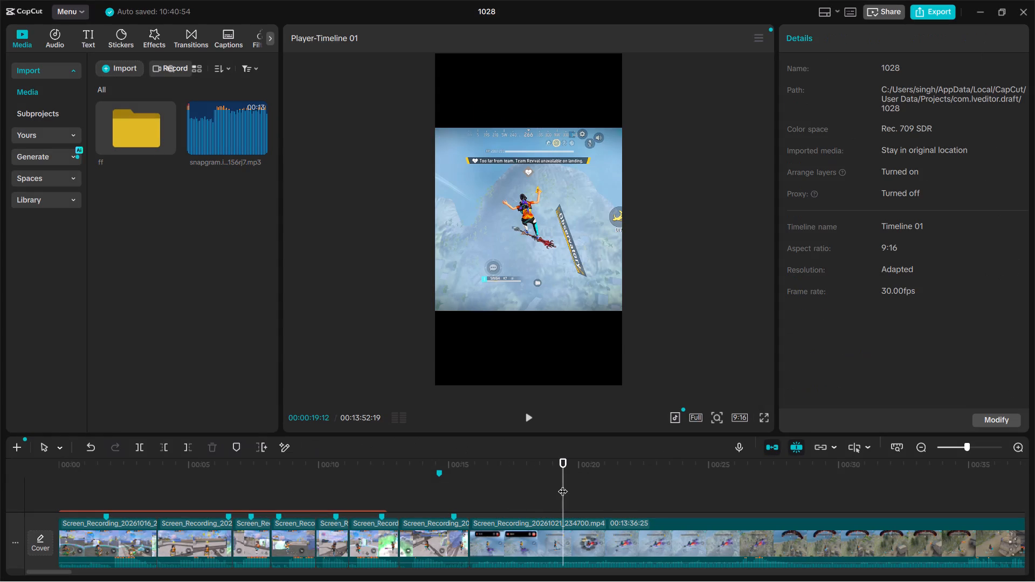
pyautogui.click(670, 481)
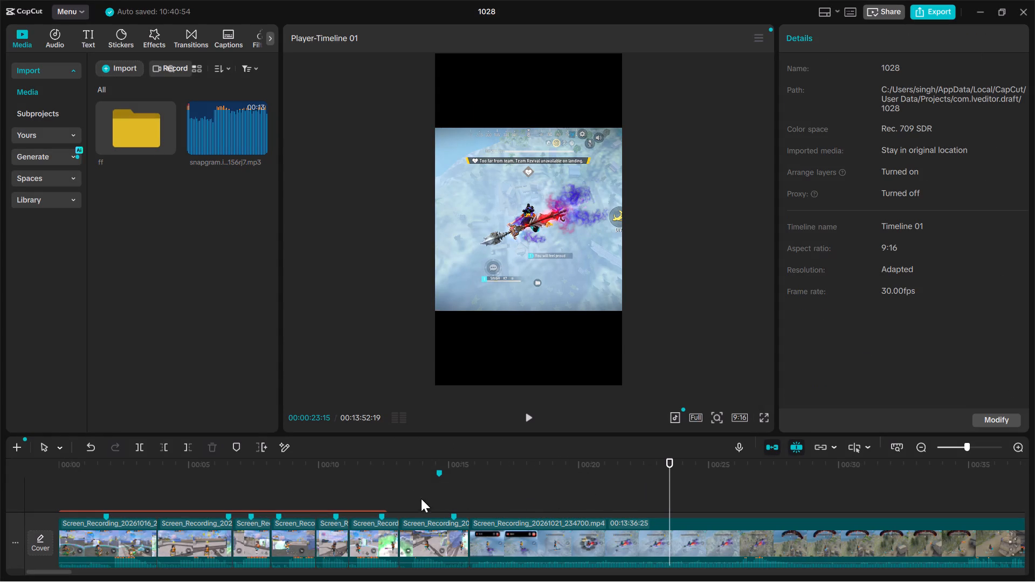
# Delete all the old highlight clips preceding Screen_Recording_20261021_234700.mp4 on the main video track.
pyautogui.moveTo(447, 507); pyautogui.dragTo(431, 525)
pyautogui.scroll(-1, 431, 525)
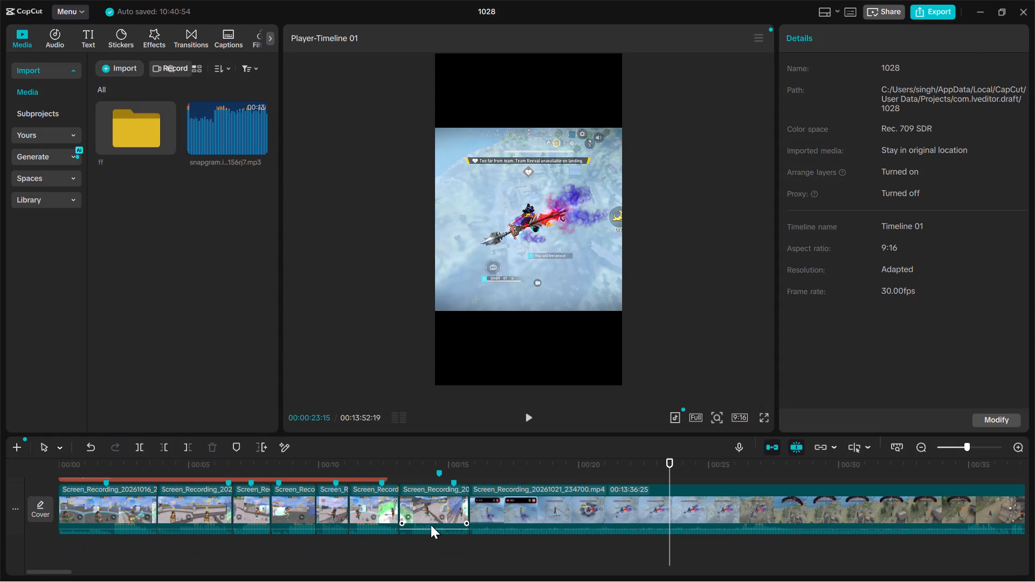
pyautogui.scroll(-1, 431, 525)
pyautogui.moveTo(429, 552); pyautogui.dragTo(68, 509)
pyautogui.press('Delete')
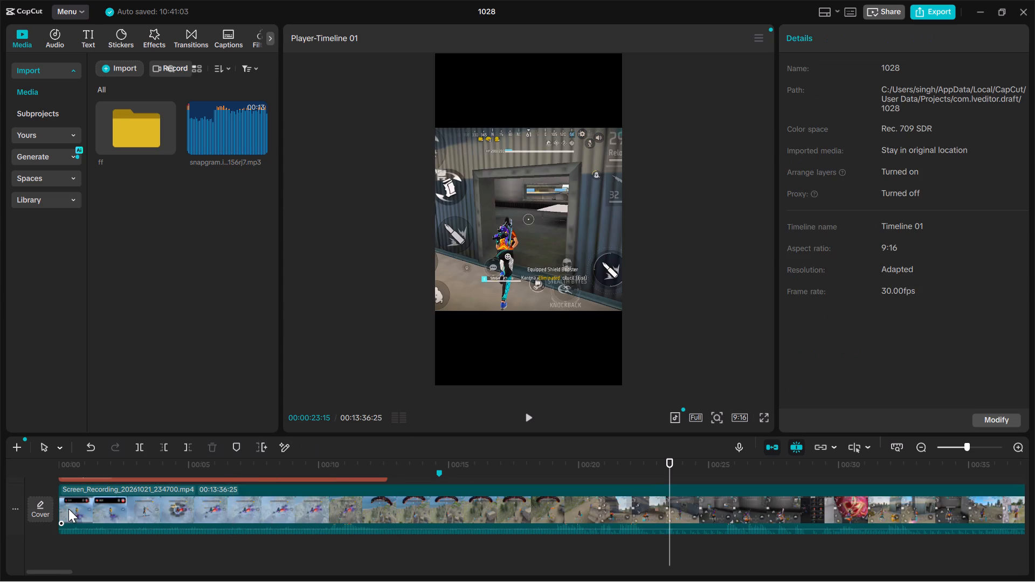
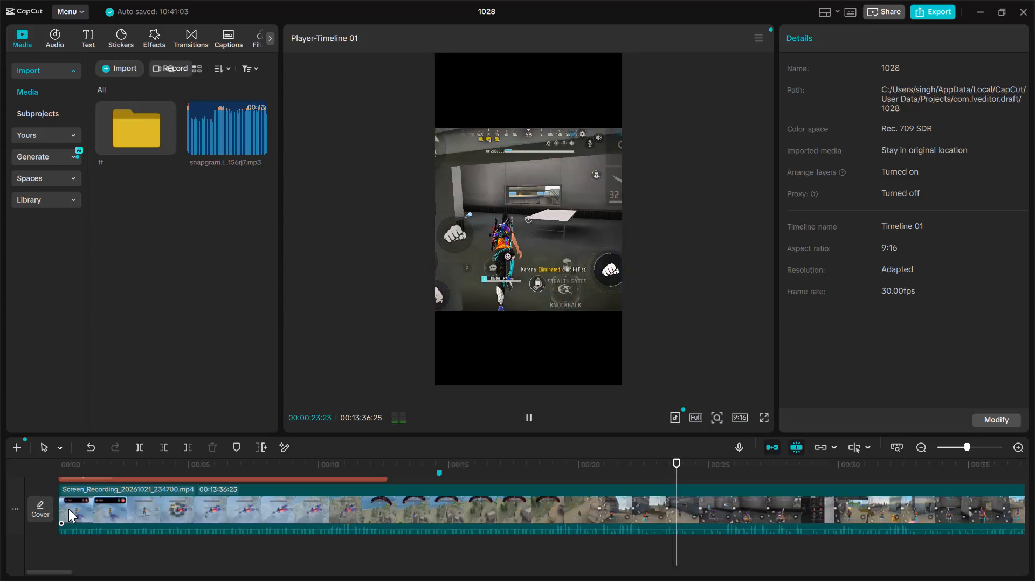
# Pause the preview of Screen_Recording_20261021_234700.mp4 and switch to the Kuro window.
pyautogui.press('space')
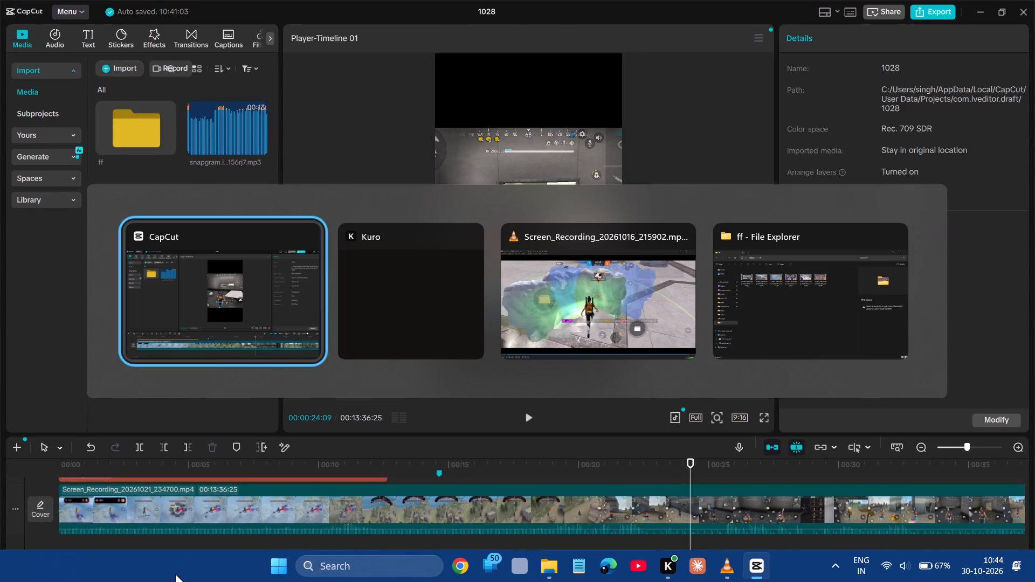
pyautogui.hscroll(1, 178, 488)
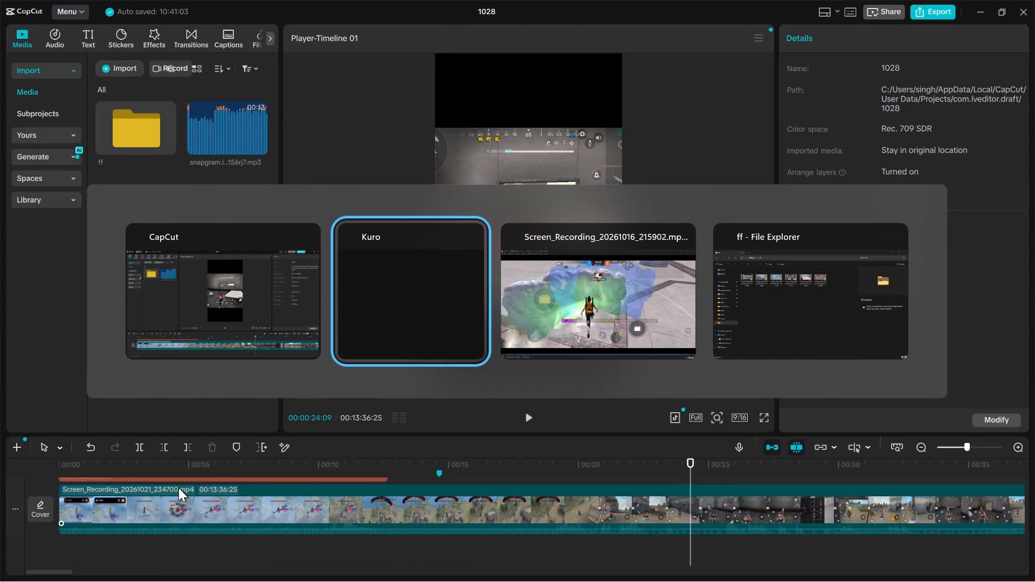
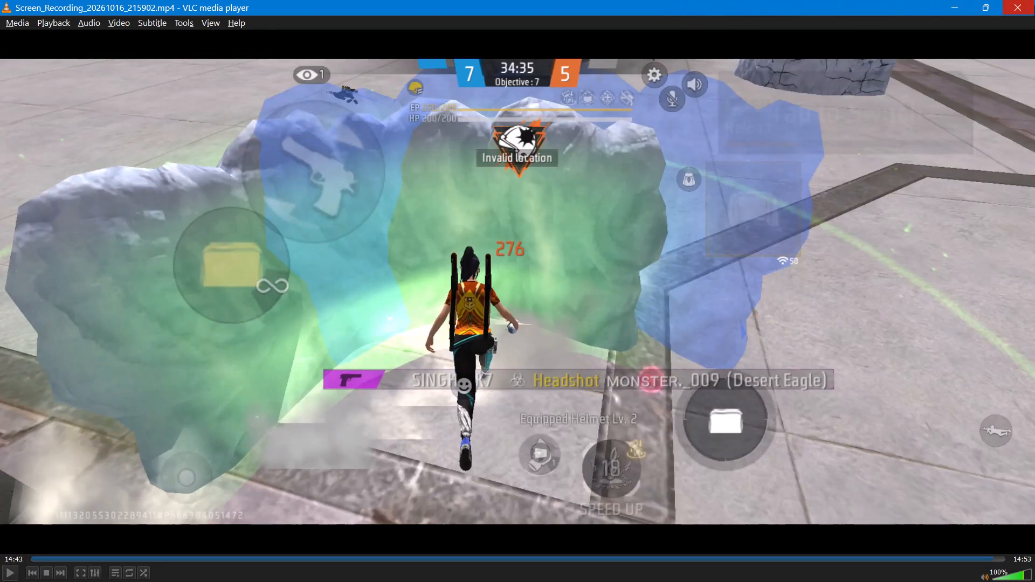
# Close the playback of Screen_Recording_20261016_215902.mp4 and return to the CapCut project 1028.
pyautogui.click(1034, 5)
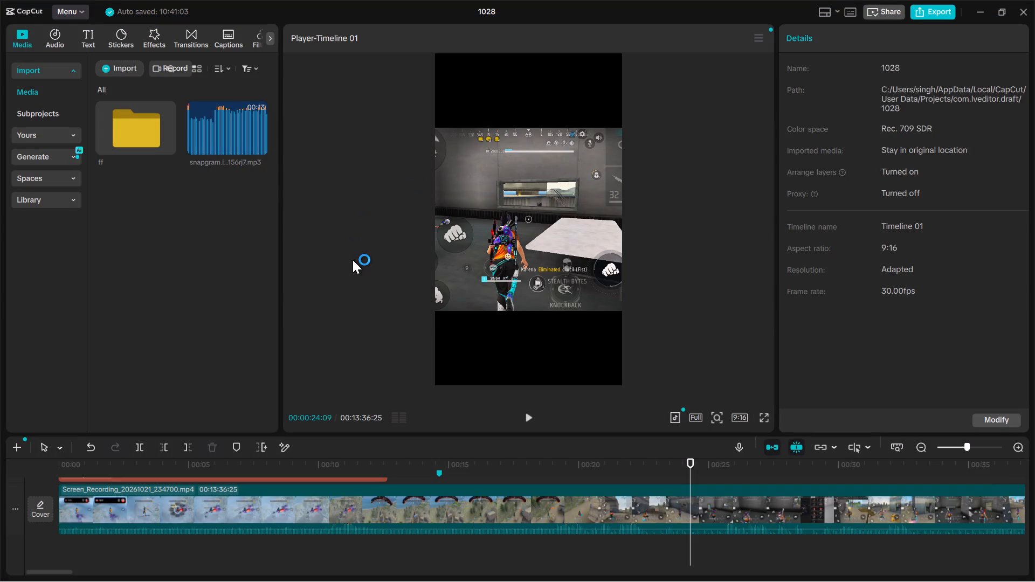
# Delete the 14:54 clip Screen_Recording_20261016_215902.mp4 from the ff folder of the project's imported media.
pyautogui.doubleClick(147, 157)
pyautogui.doubleClick(132, 122)
pyautogui.click(228, 129)
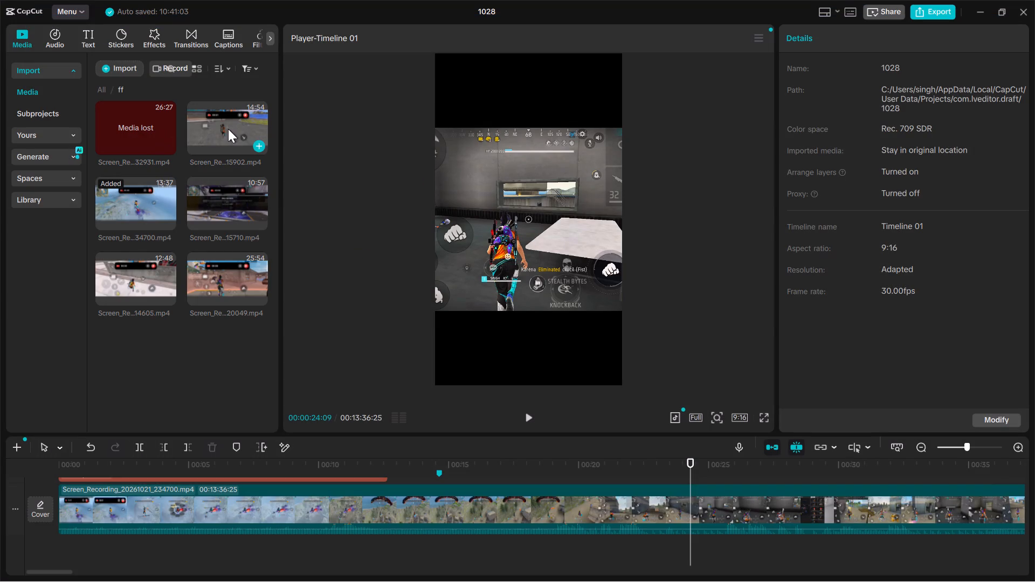
pyautogui.press('Delete')
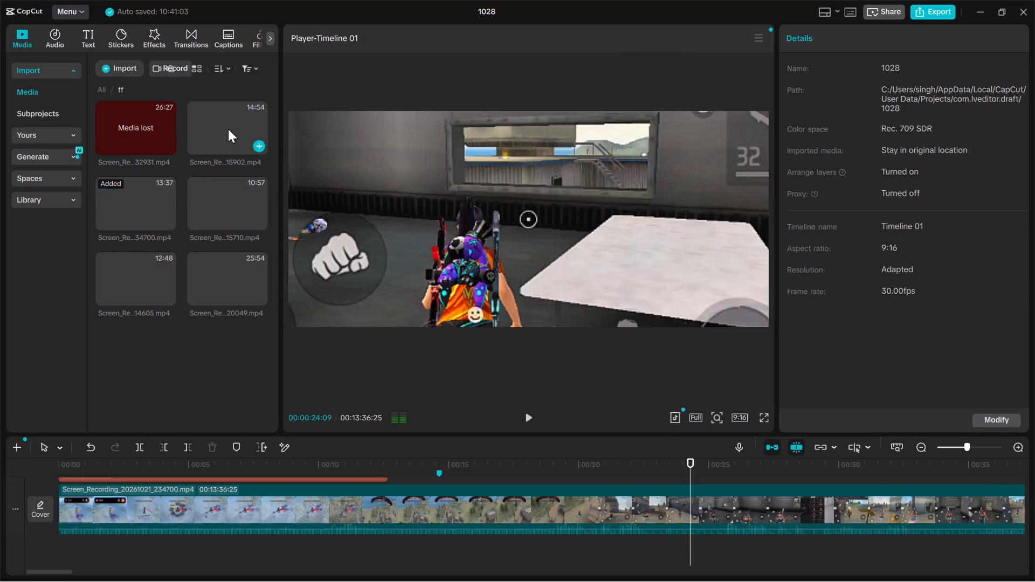